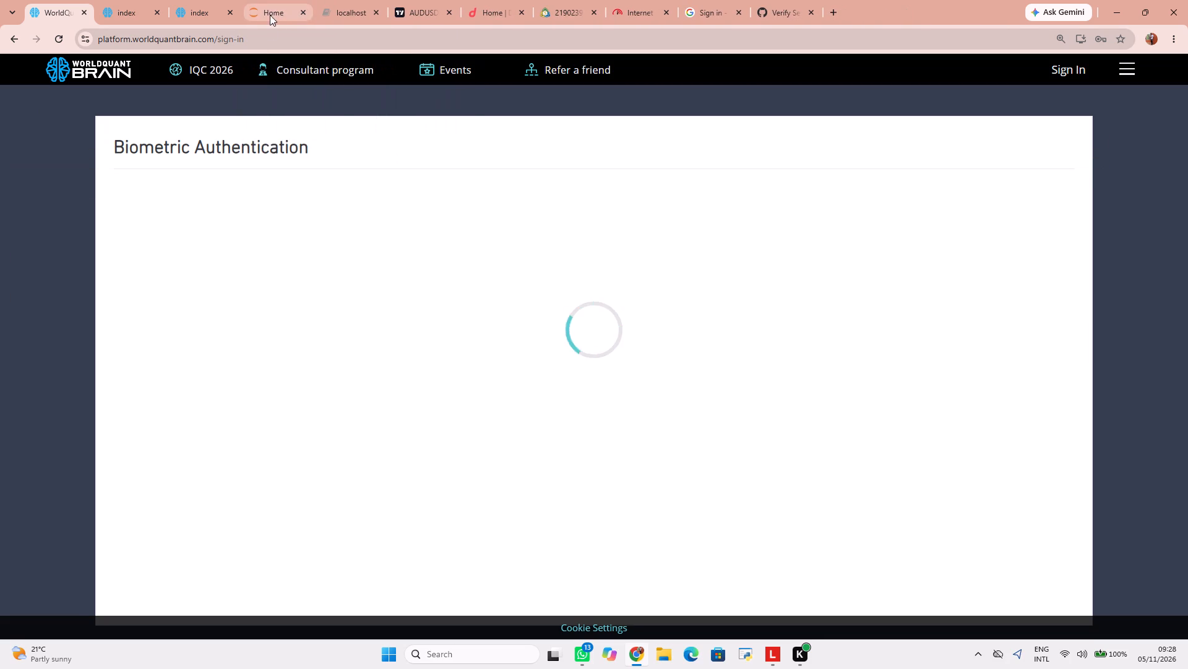
Close the two extra WorldQuant BRAIN index tabs, keeping the one with the biometric authentication page.
click(230, 18)
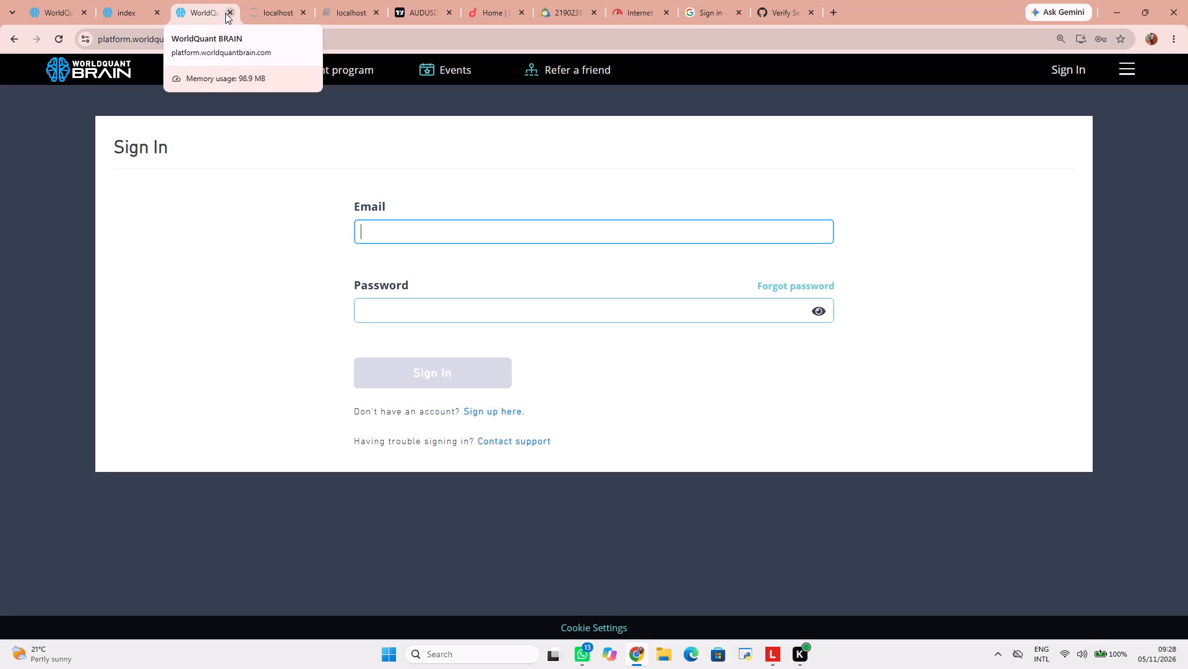
click(228, 11)
click(156, 10)
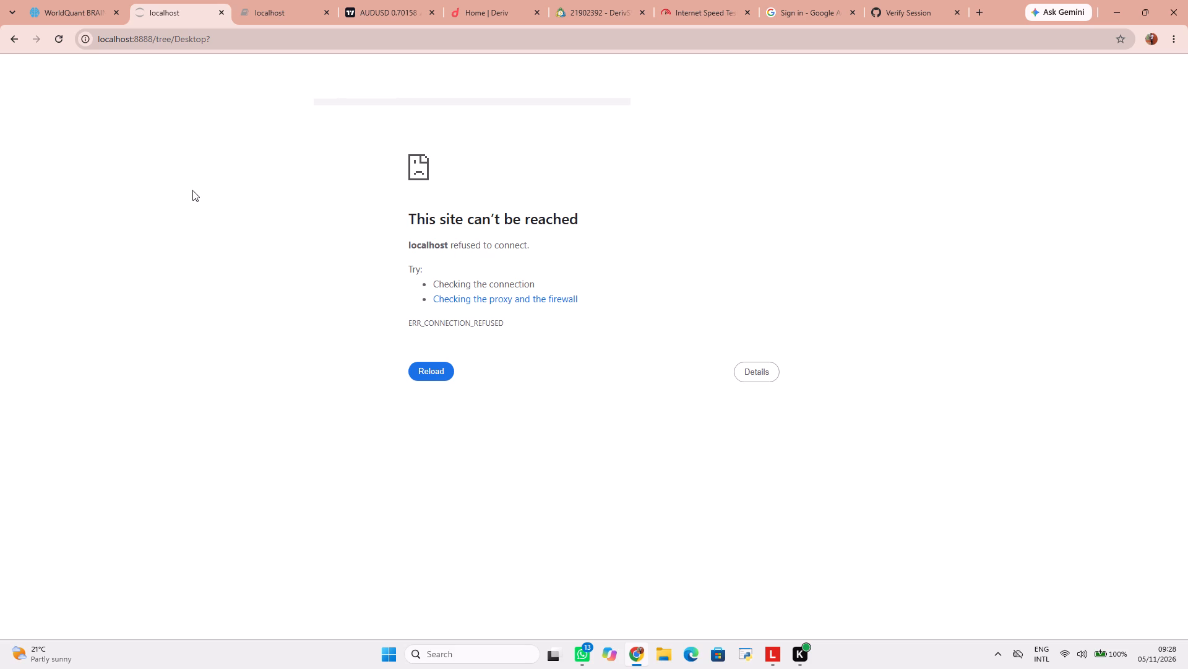
Return to the WorldQuant BRAIN sign-in page and complete the biometric identity verification on this device.
click(62, 11)
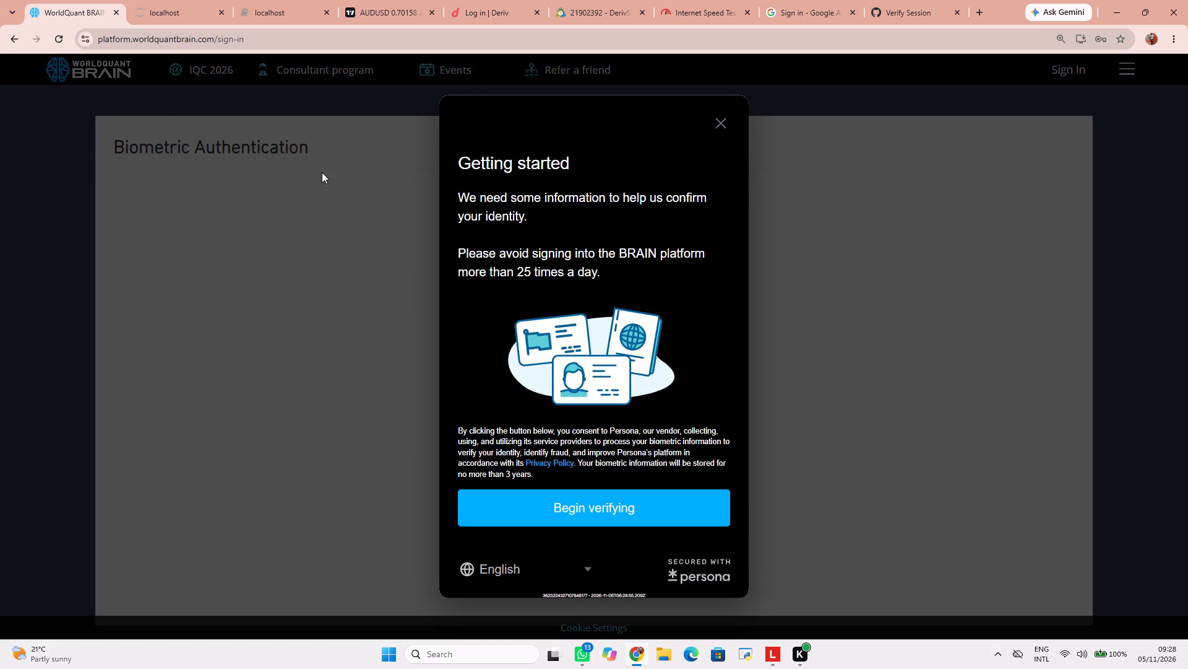
click(631, 505)
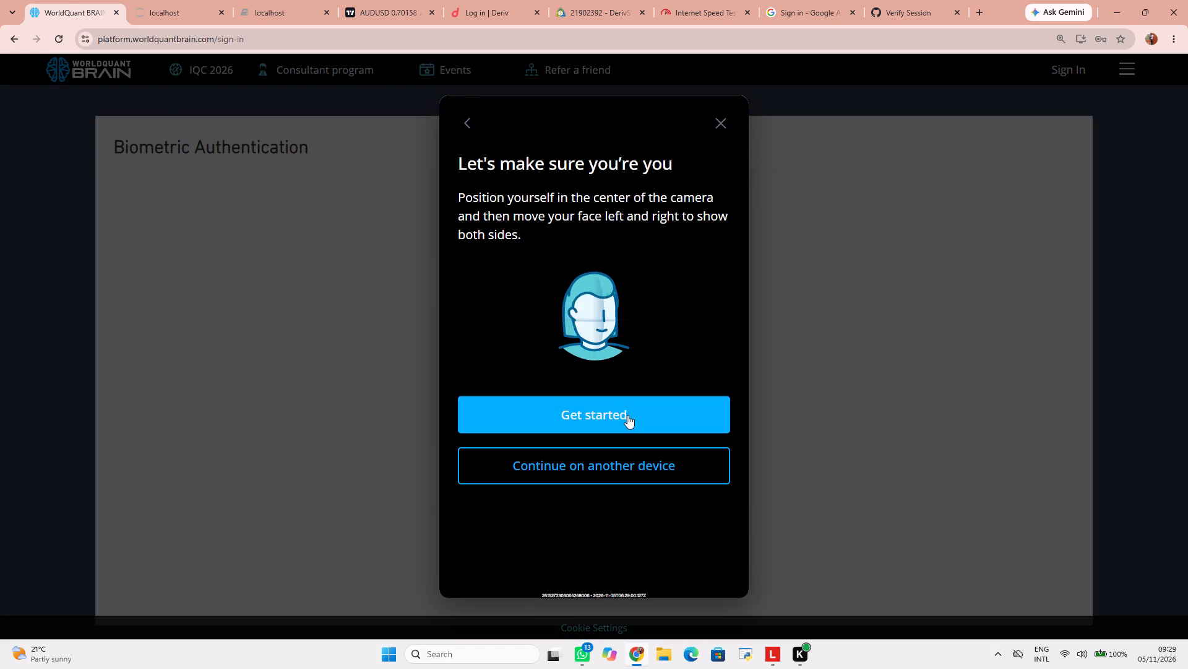
click(574, 421)
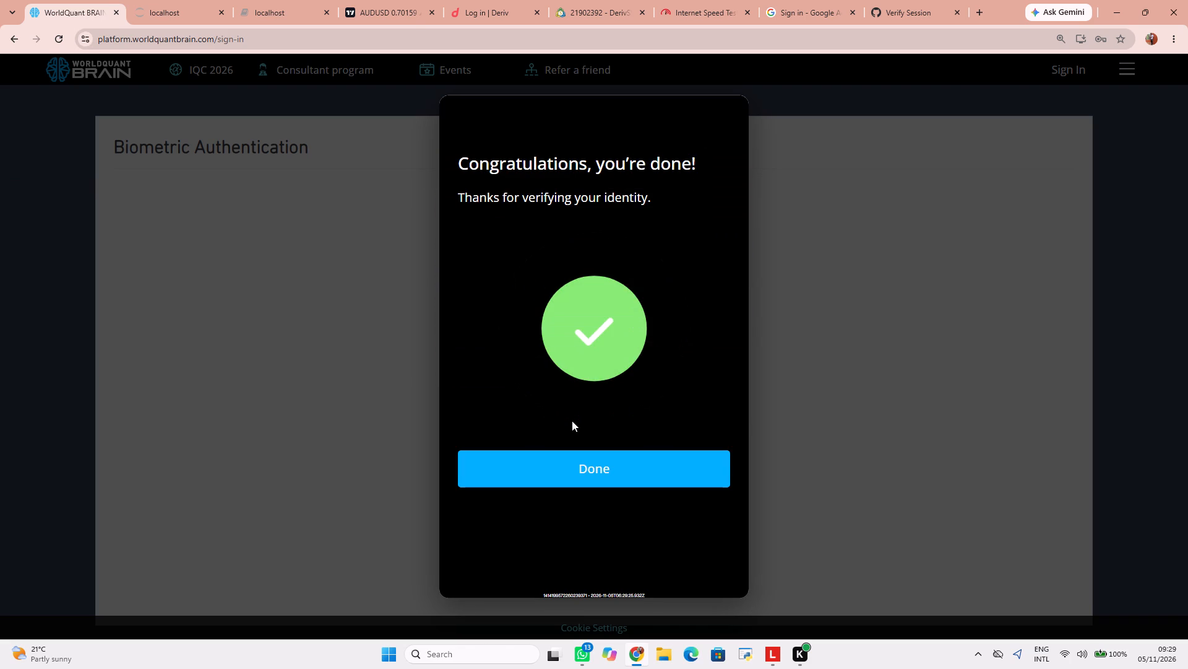
click(592, 466)
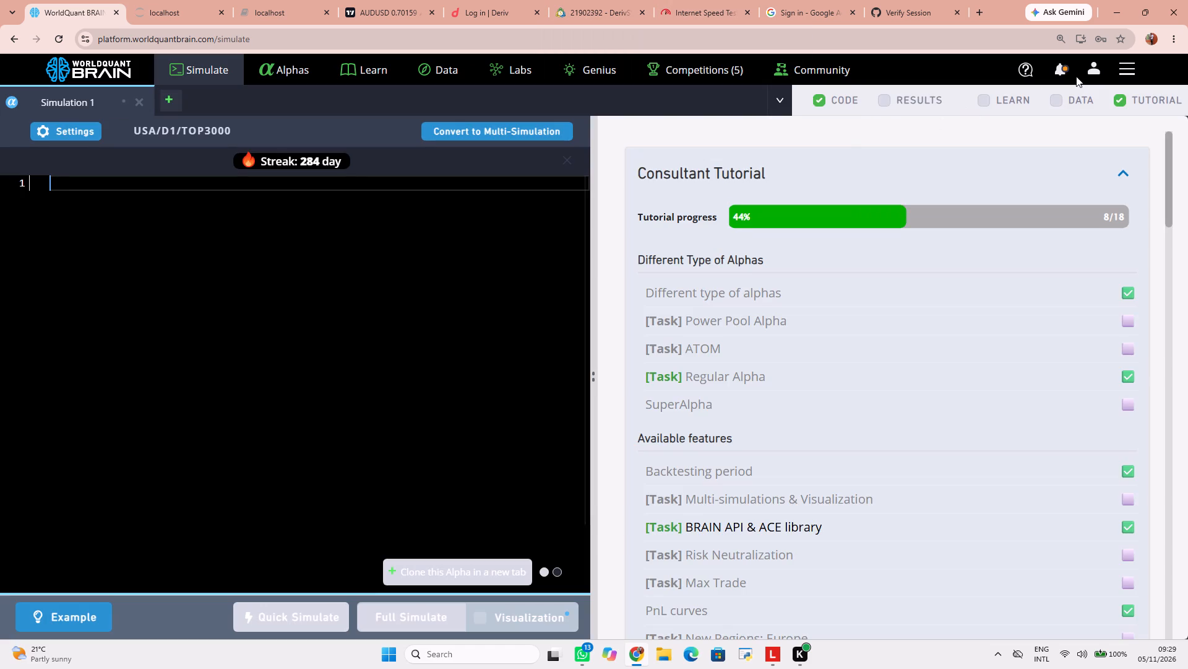
Open the "Combined Alpha Performance updated" notification and read the announcement.
click(1064, 74)
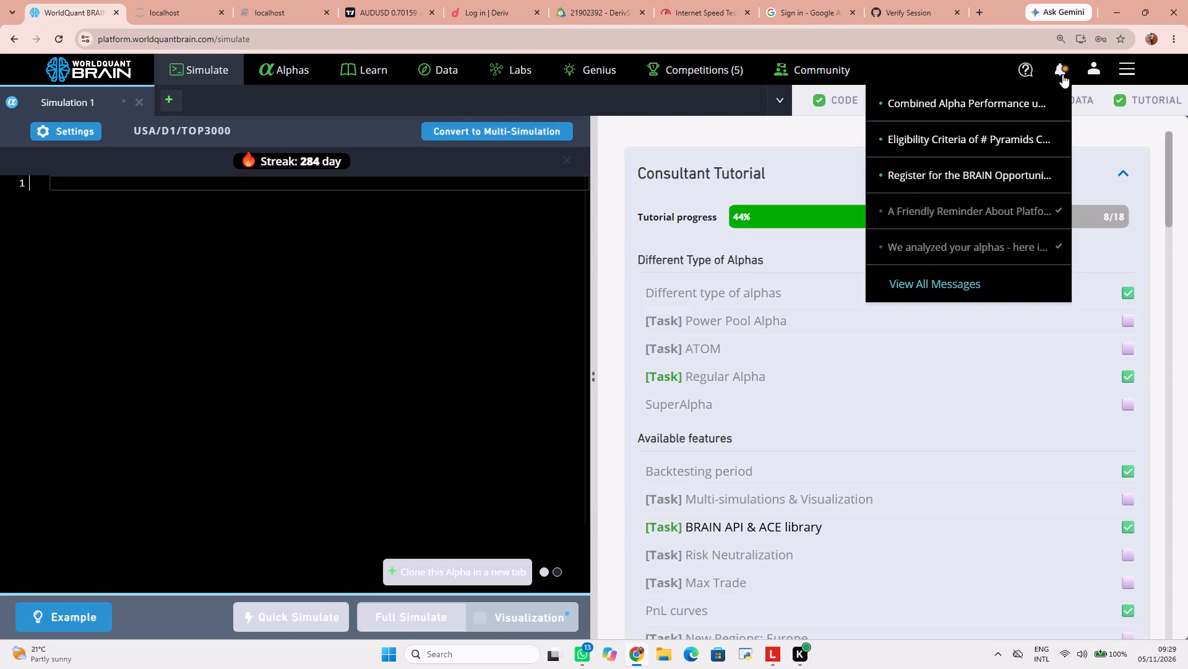
click(1007, 100)
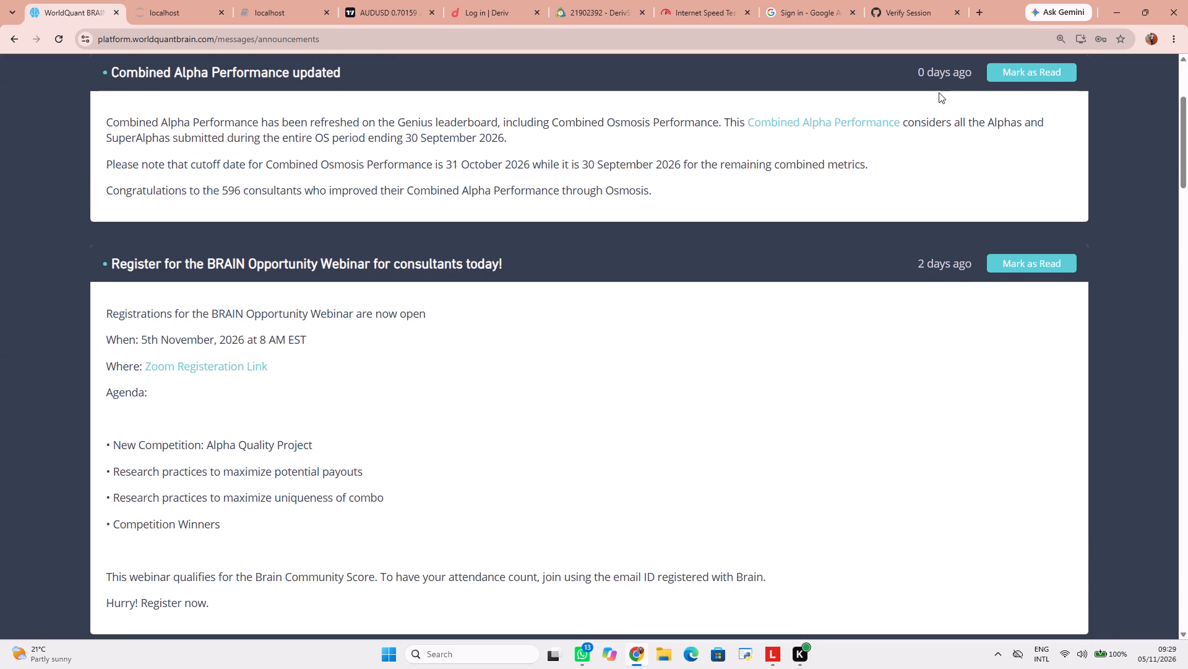
scroll(803, 115, up, 9)
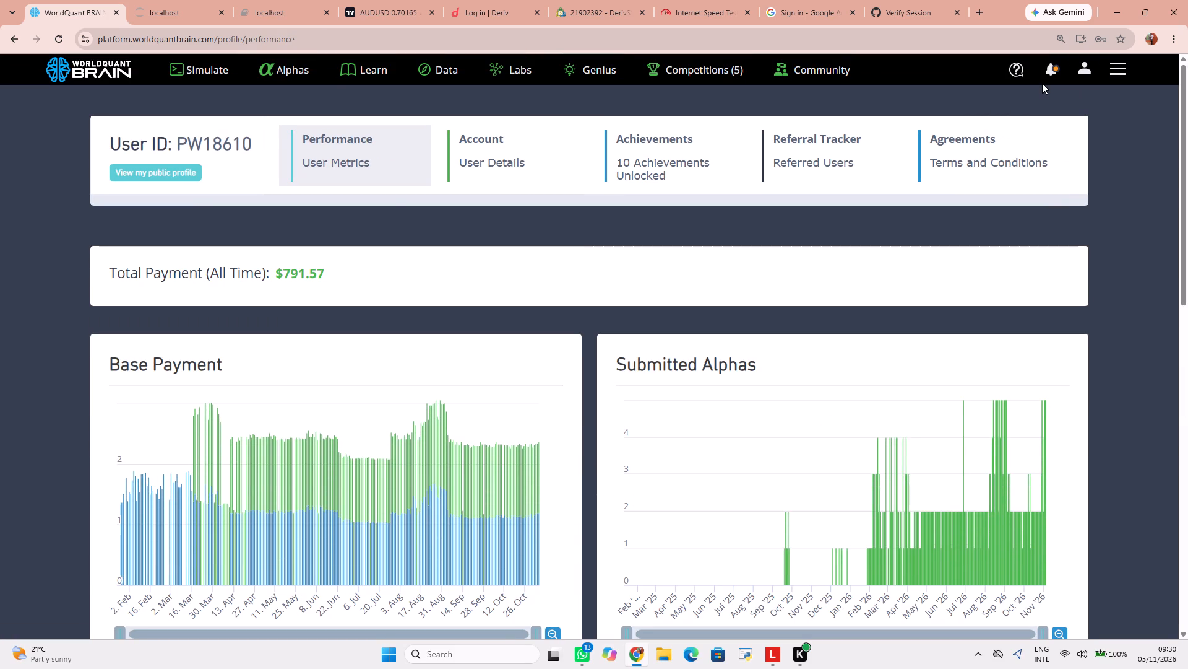
Examine the base payment and submitted alphas tables on the profile's performance page.
scroll(1022, 98, down, 5)
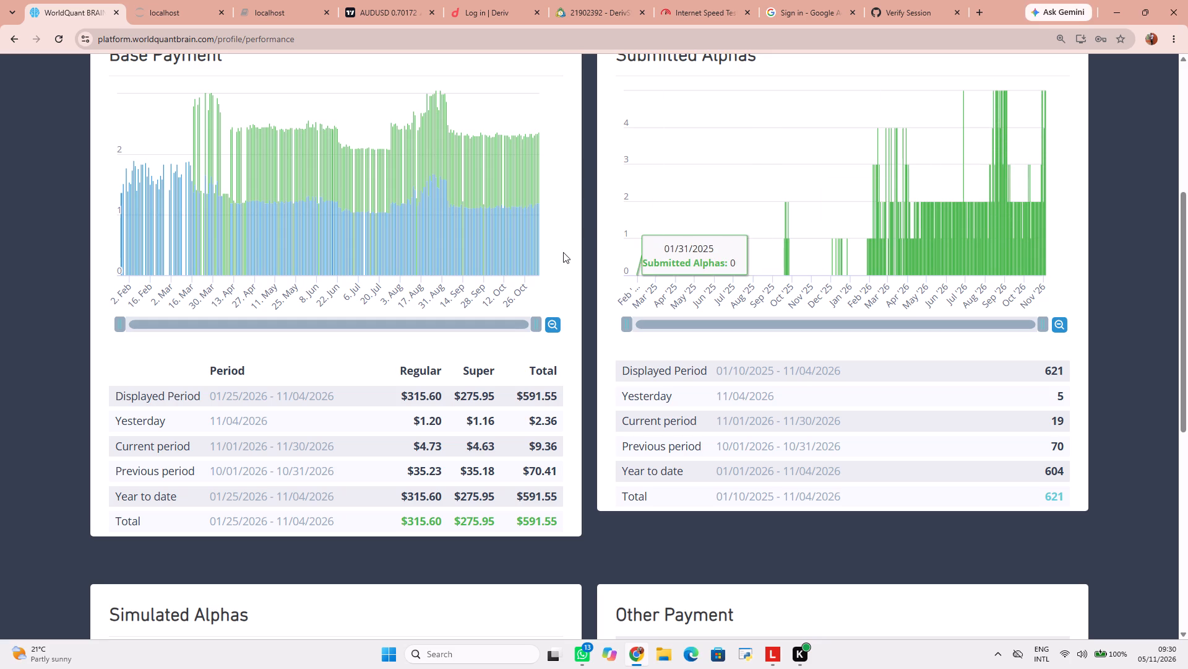
Examine the Simulated Alphas and Other Payment sections of the performance page, and return to the Total Payment summary.
scroll(542, 357, down, 2)
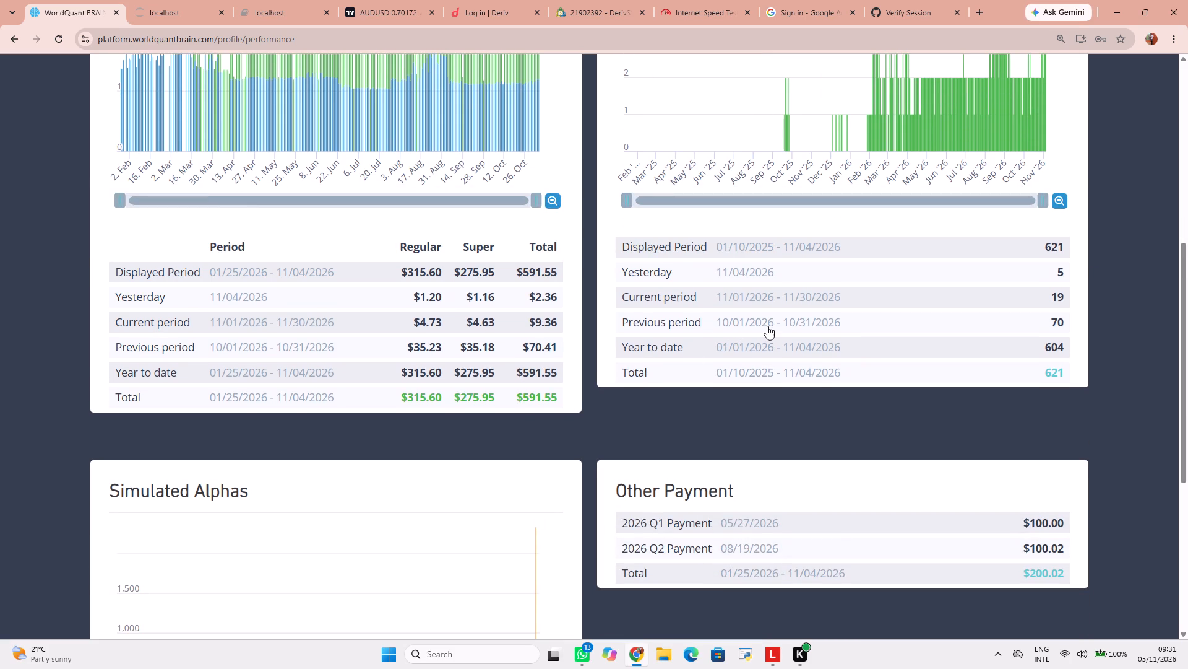
scroll(767, 326, up, 1)
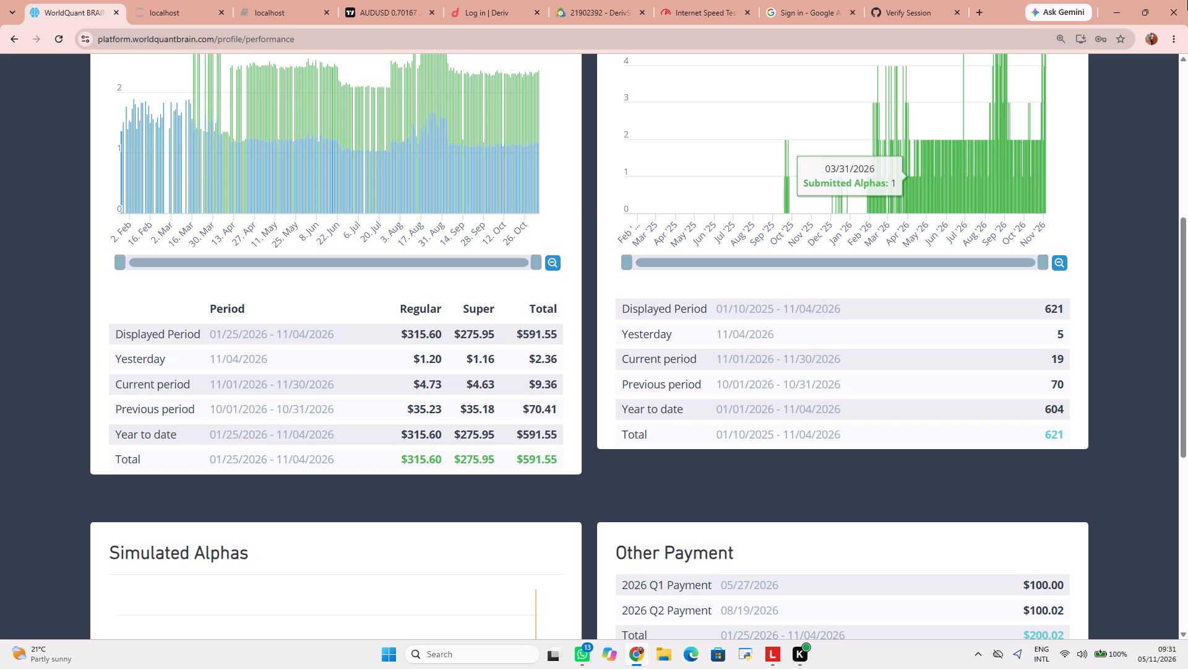
click(1121, 93)
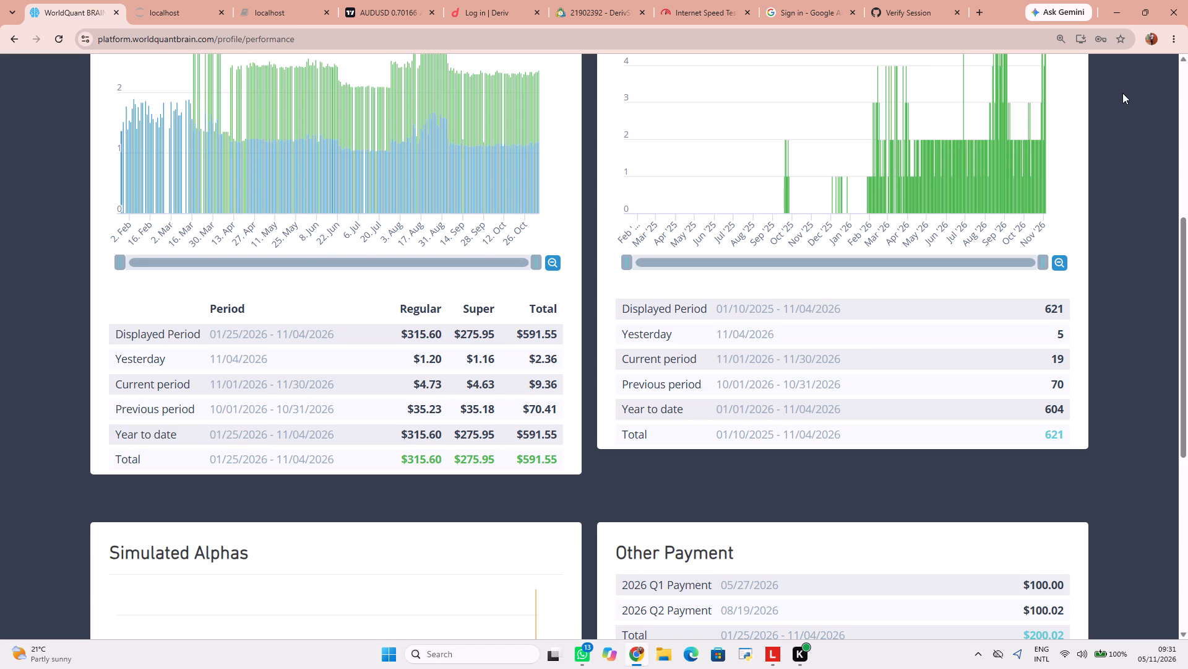
scroll(1111, 141, down, 14)
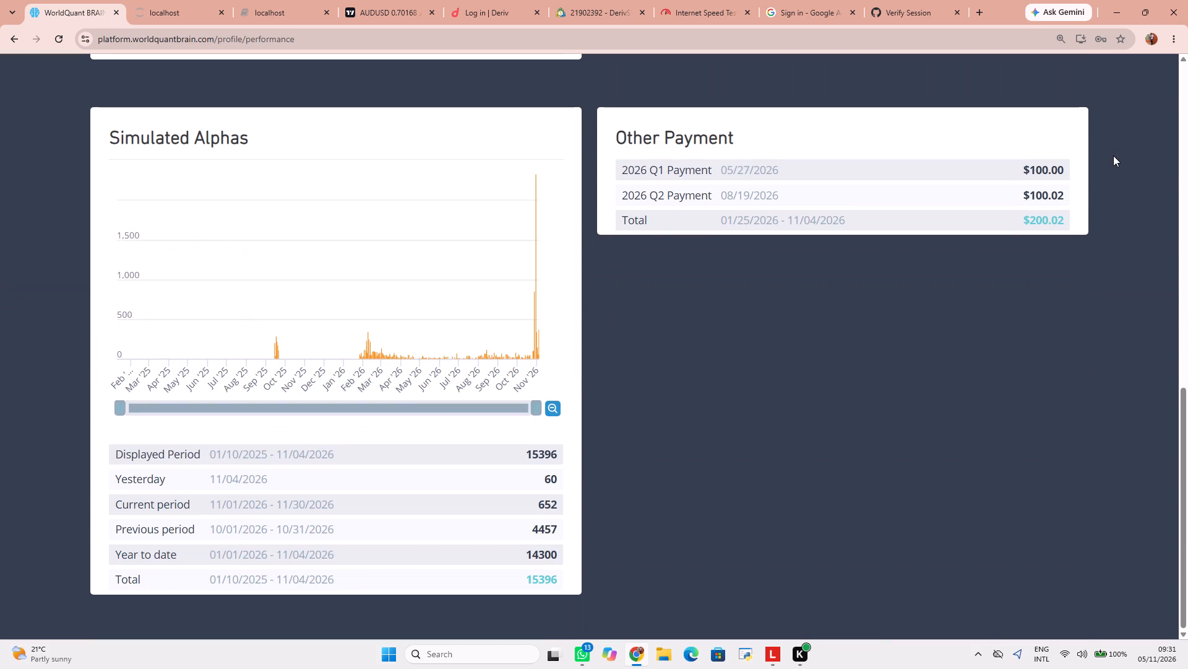
scroll(1113, 155, up, 17)
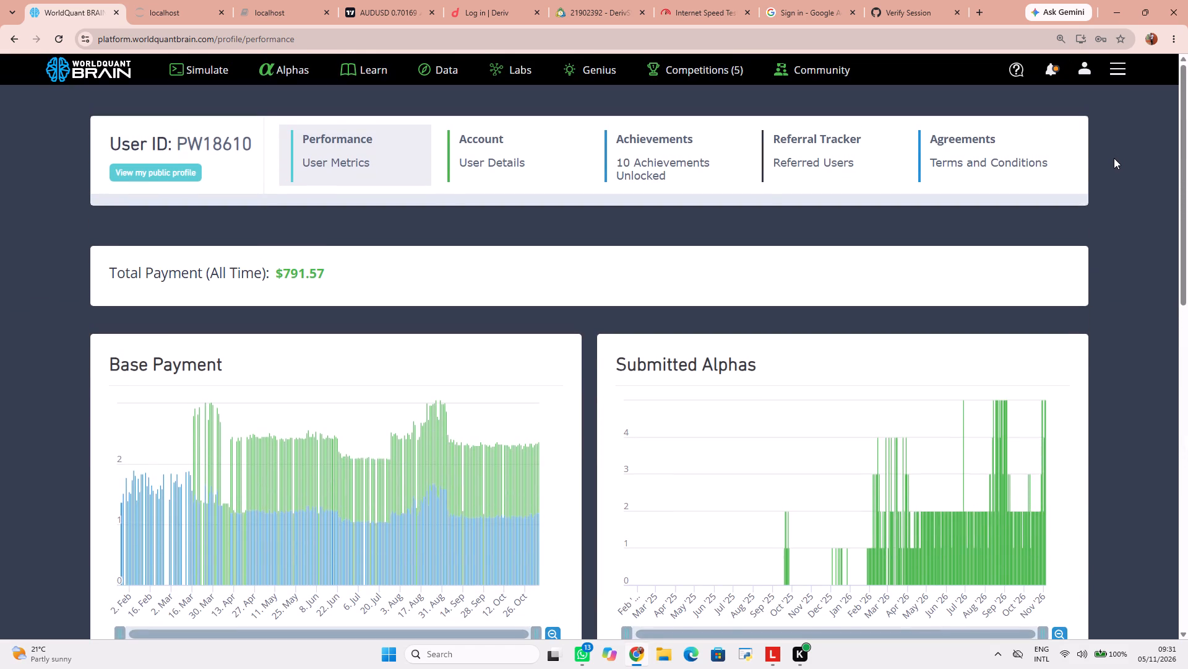
scroll(1114, 158, up, 4)
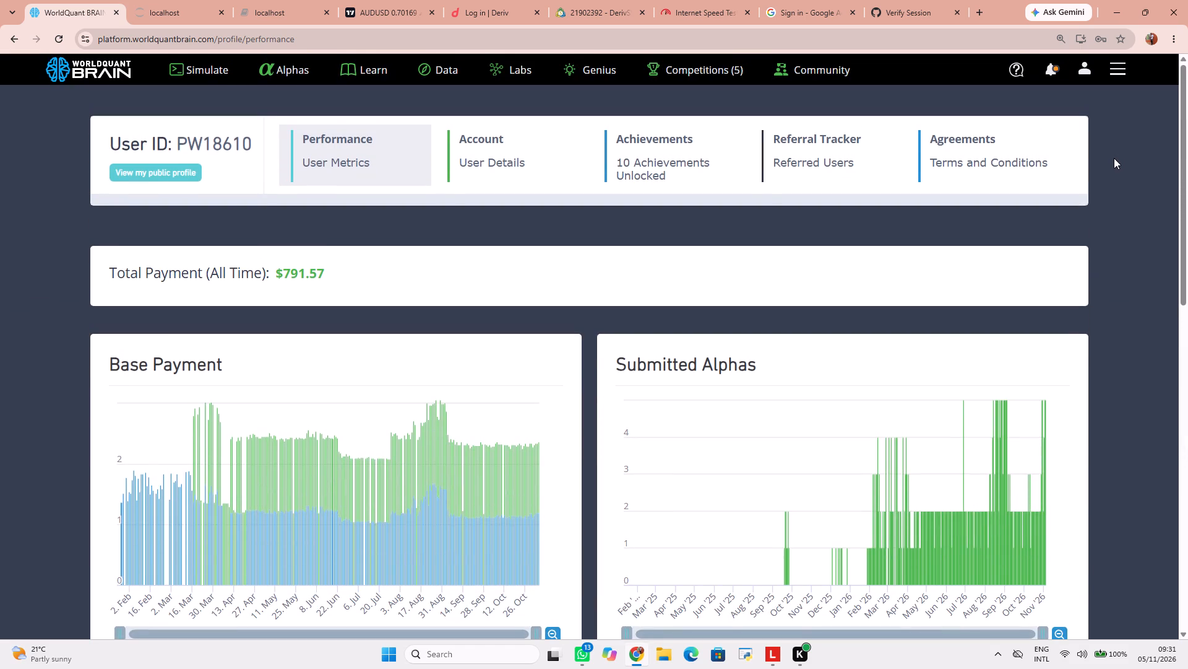
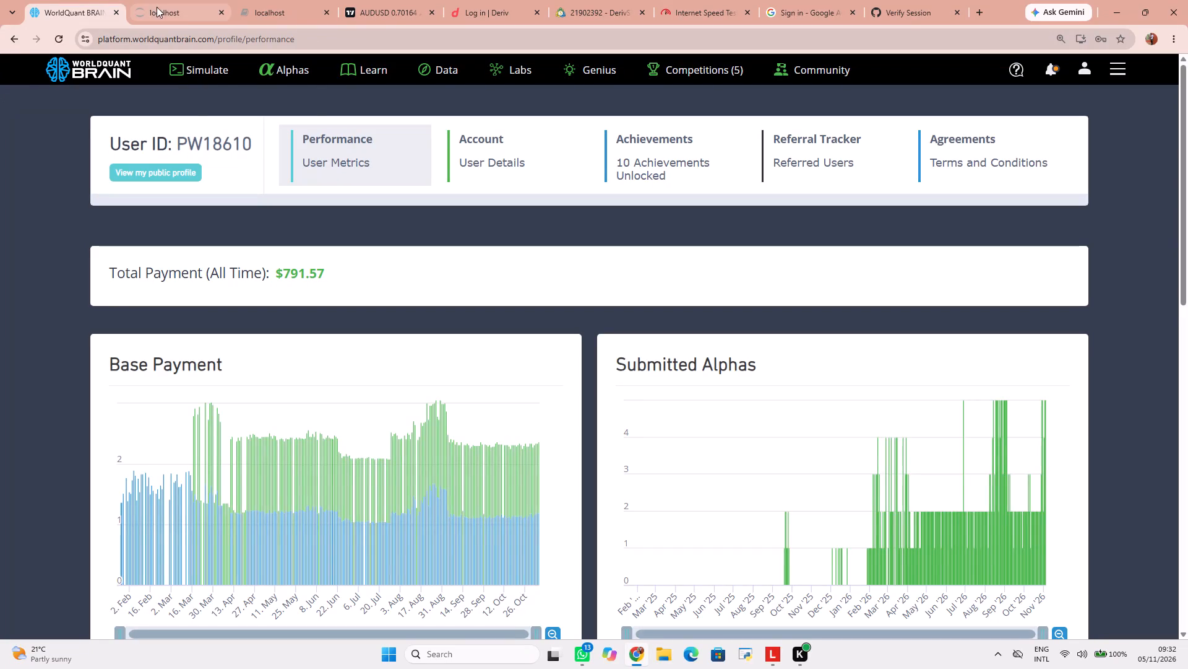
View the Simulate page briefly and open the Alphas page with the list of unsubmitted alphas.
click(201, 71)
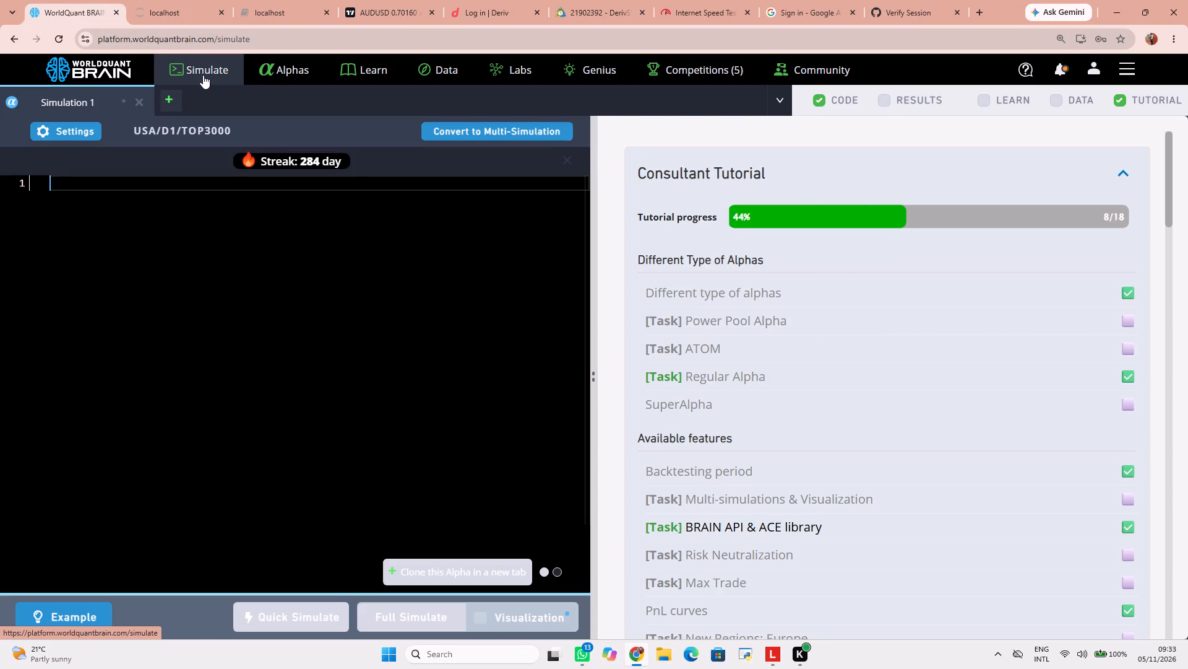
click(277, 76)
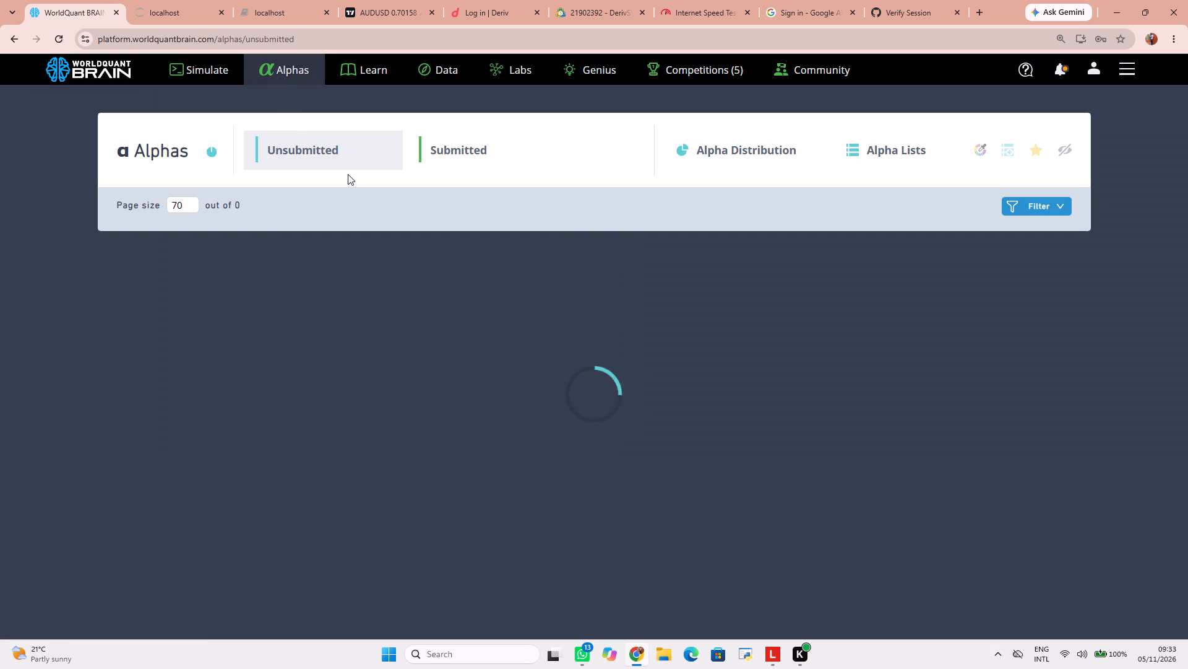
Review the Super alpha xAr3oj5g in the submitted alphas list and clone it into a new super simulation.
click(465, 149)
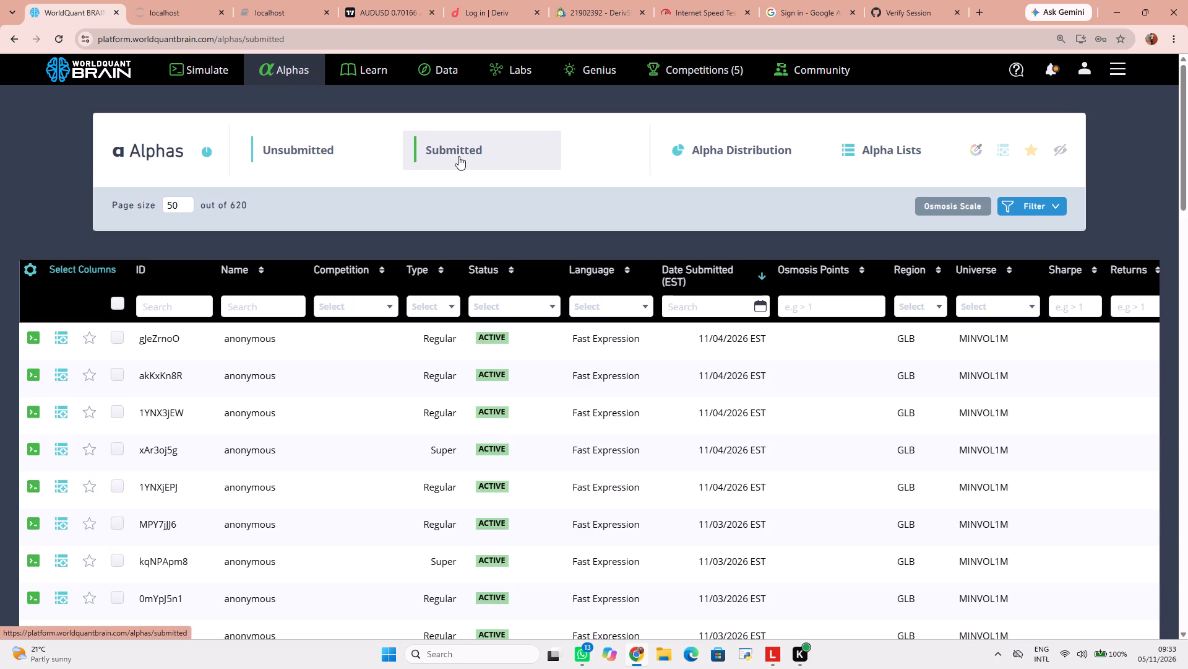
click(449, 450)
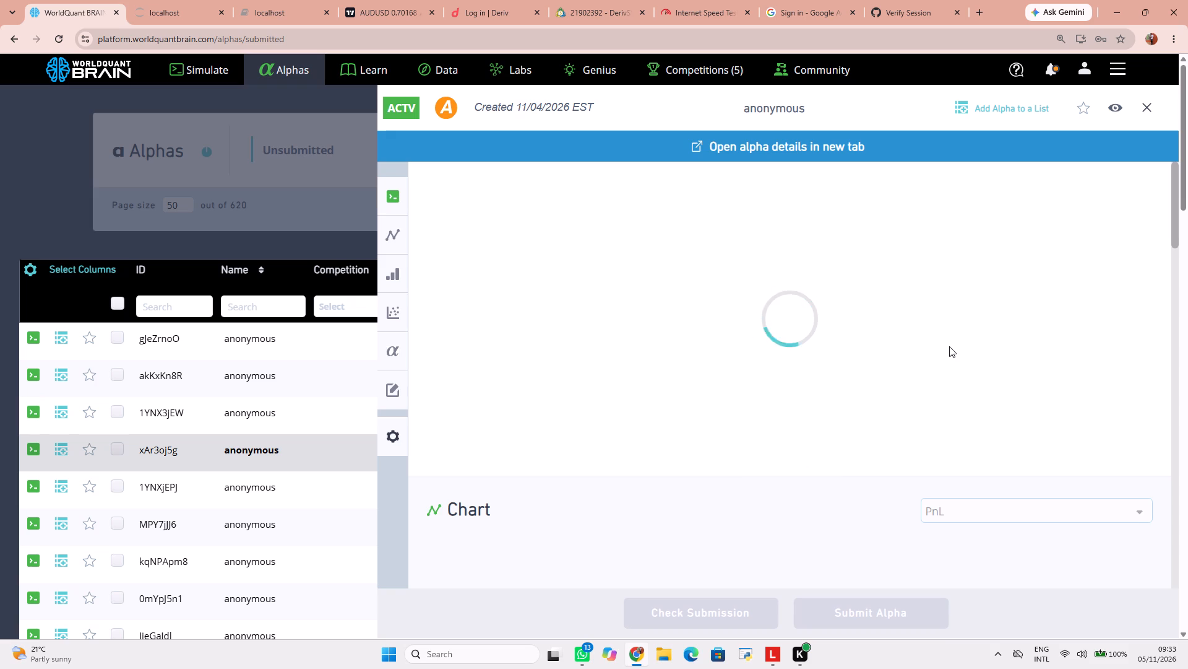
scroll(950, 346, down, 6)
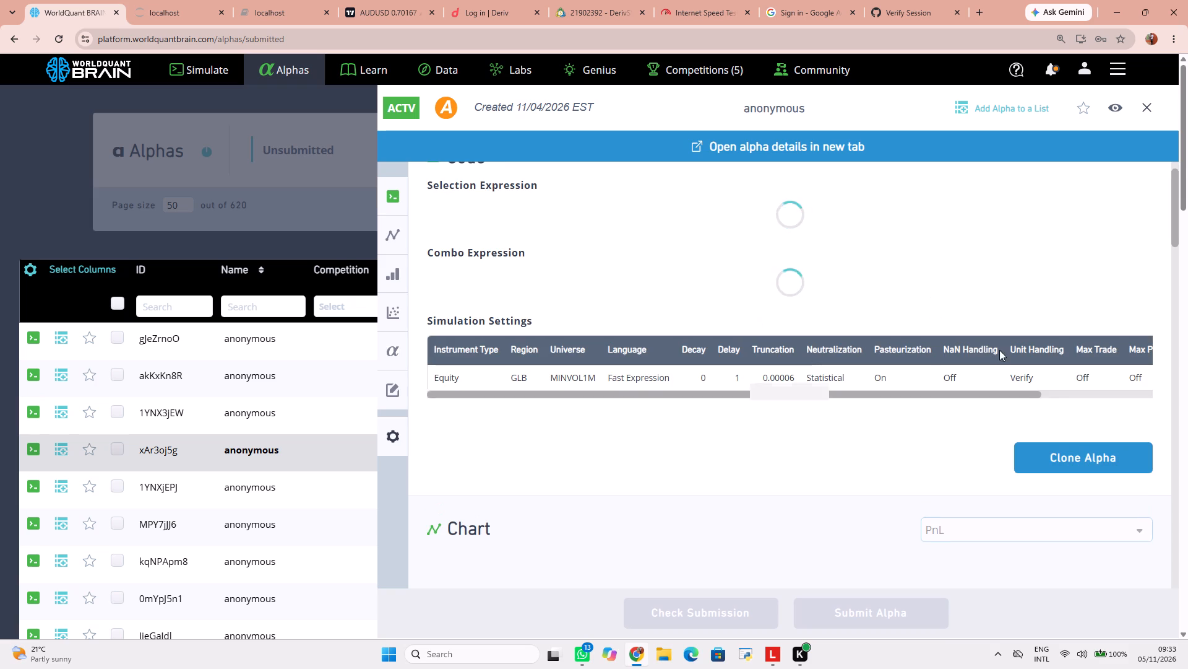
scroll(1056, 439, down, 4)
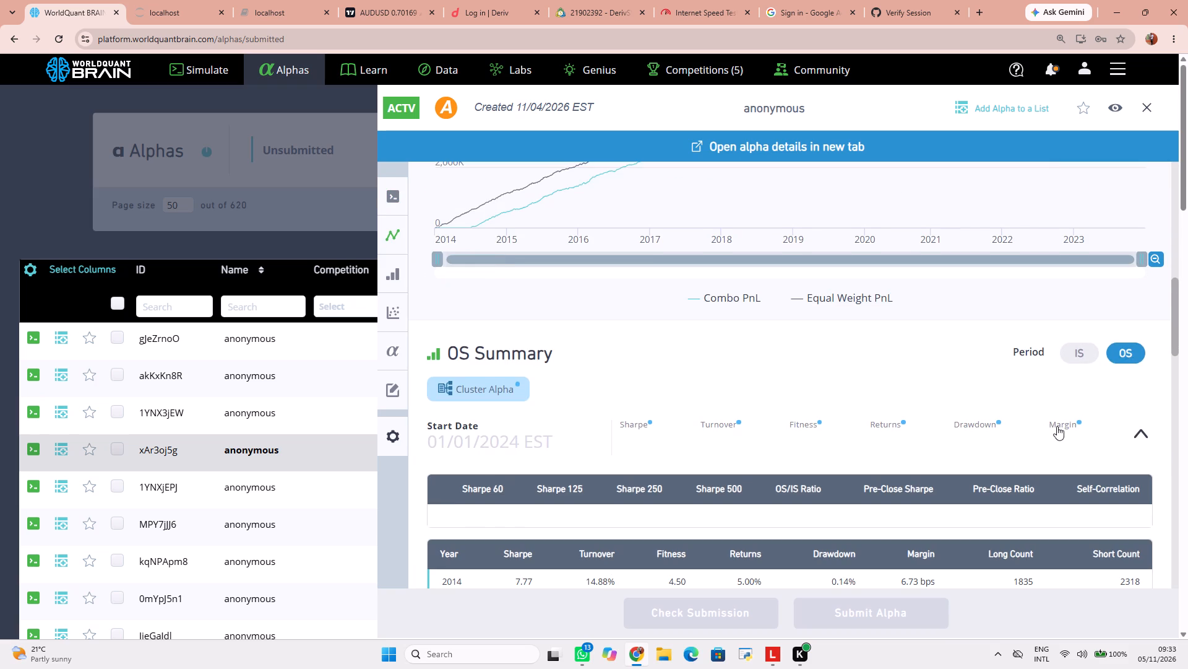
scroll(1058, 420, down, 4)
scroll(1052, 413, up, 15)
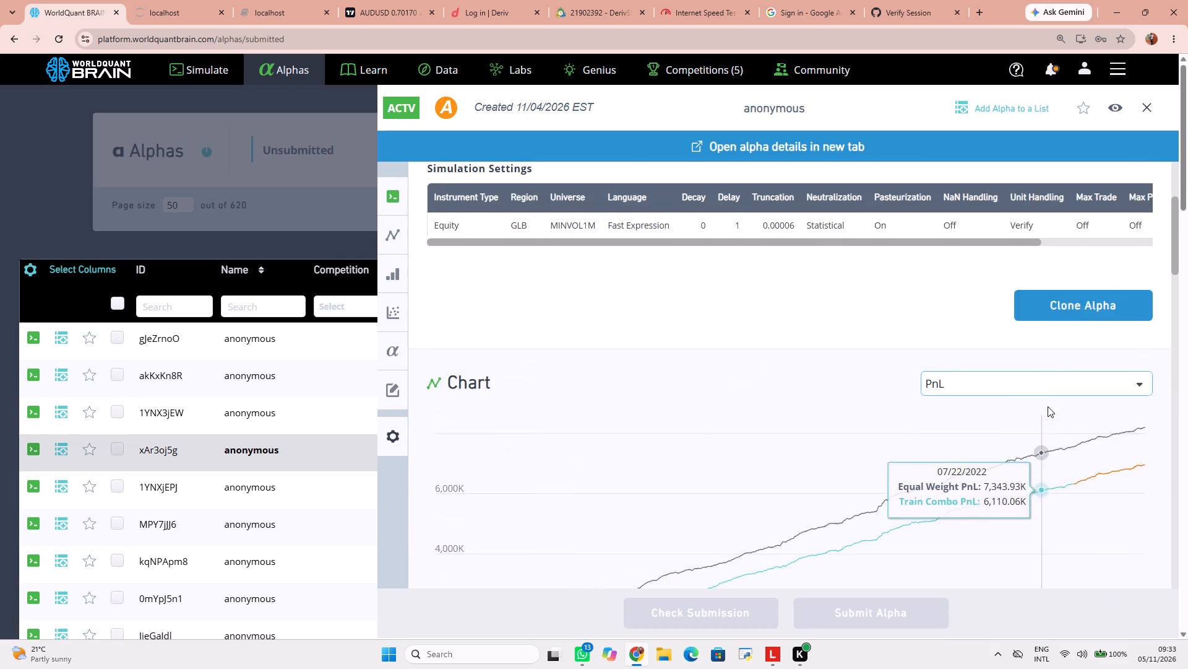
click(1059, 496)
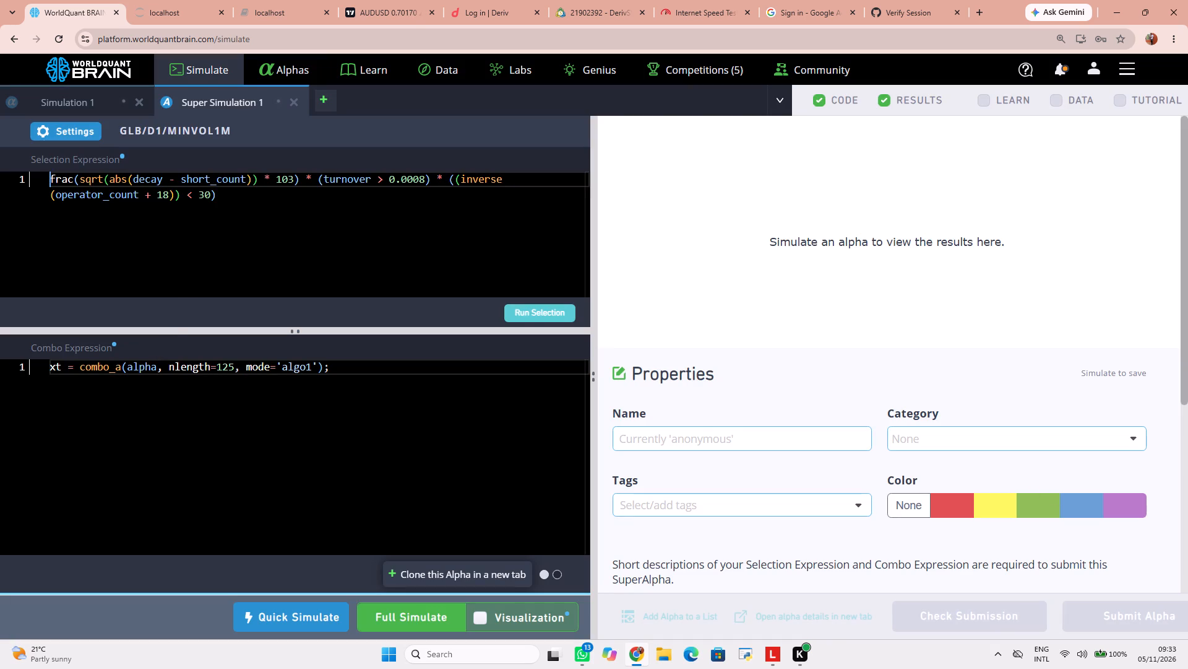
Change the multiplier in the selection expression's sqrt term to 106 and run a full simulation.
click(292, 177)
key(BackSpace)
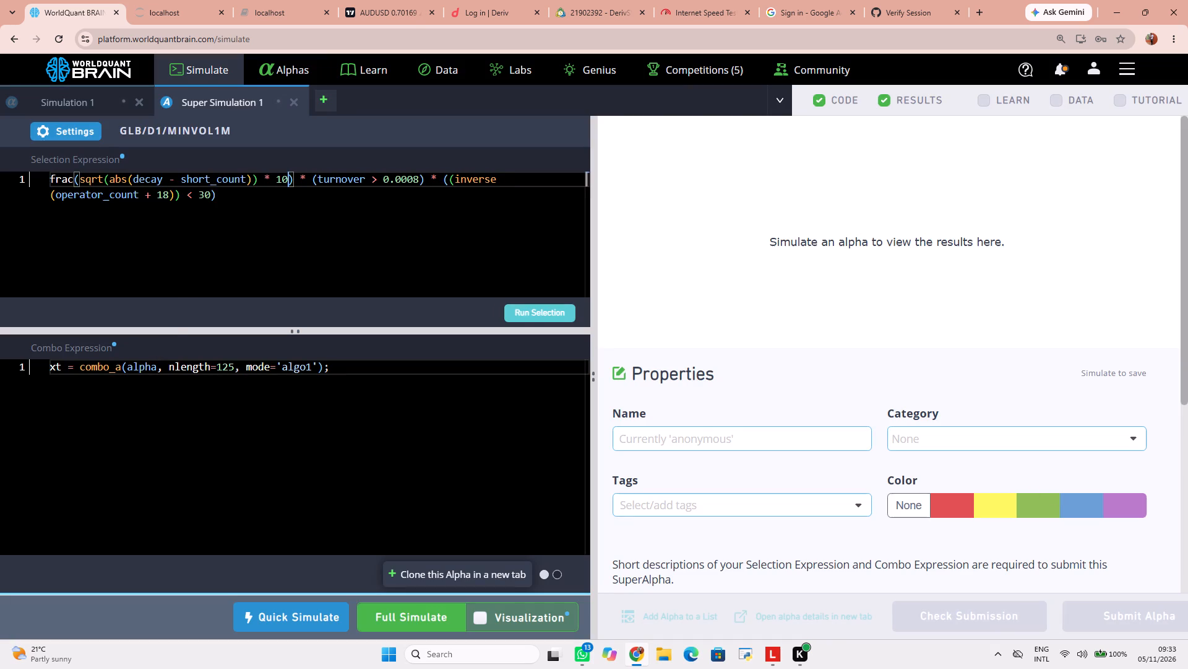
key(6)
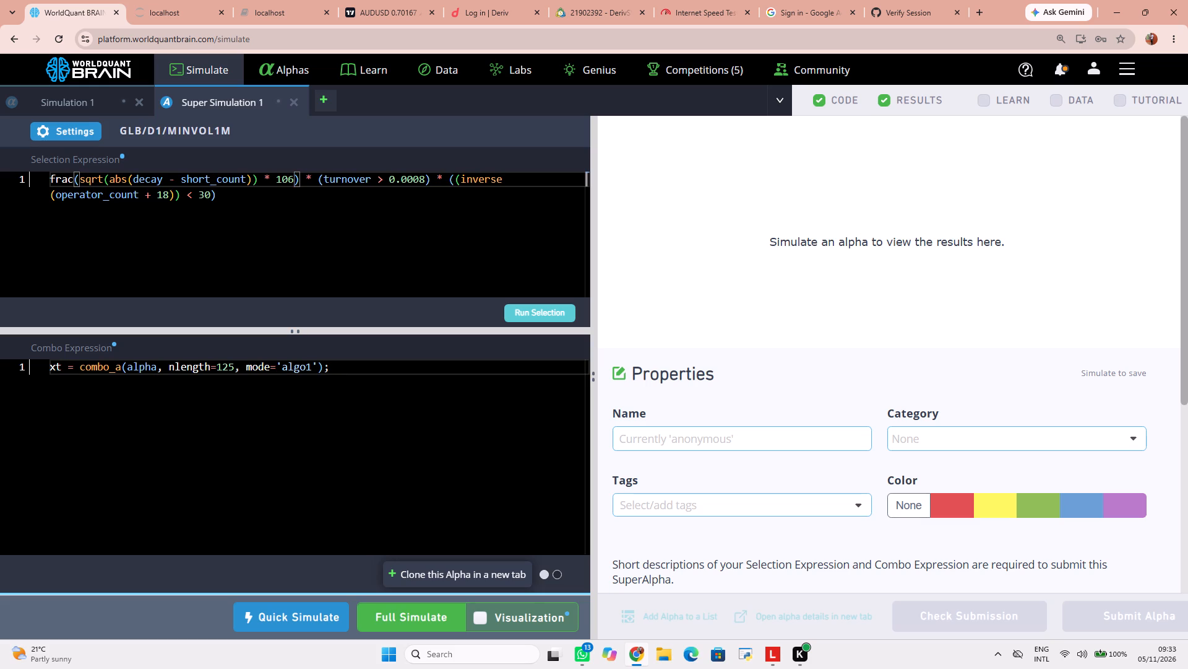
click(403, 616)
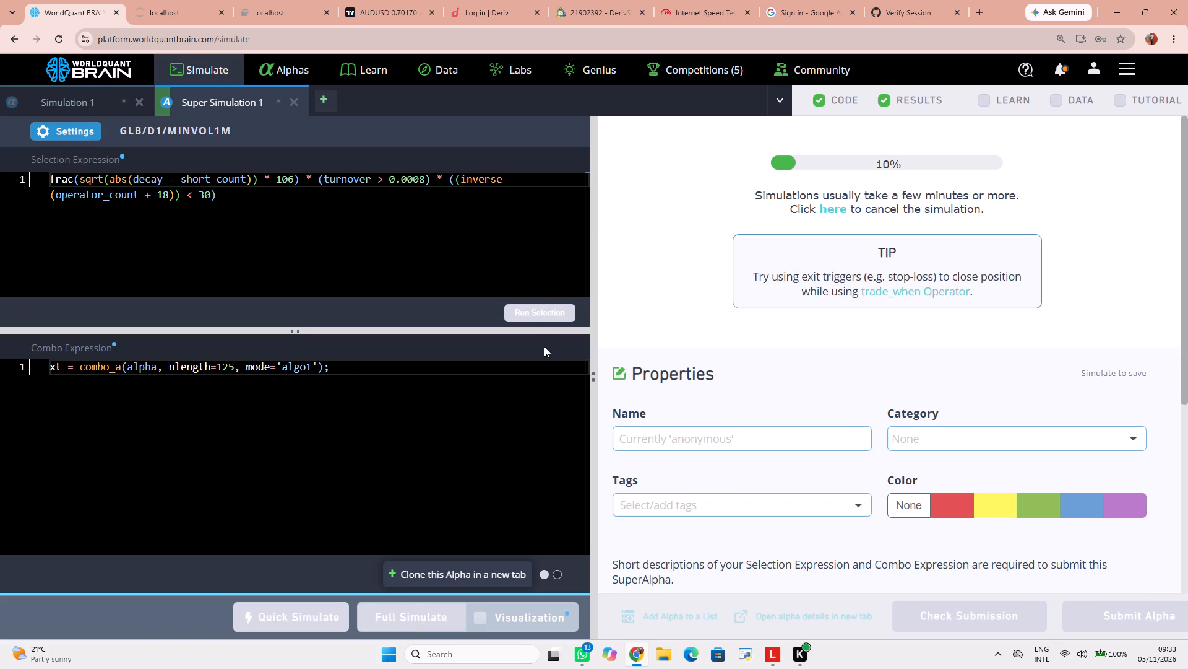
Clone the submitted Regular alpha 1YNX3jEW into a new simulation.
click(299, 70)
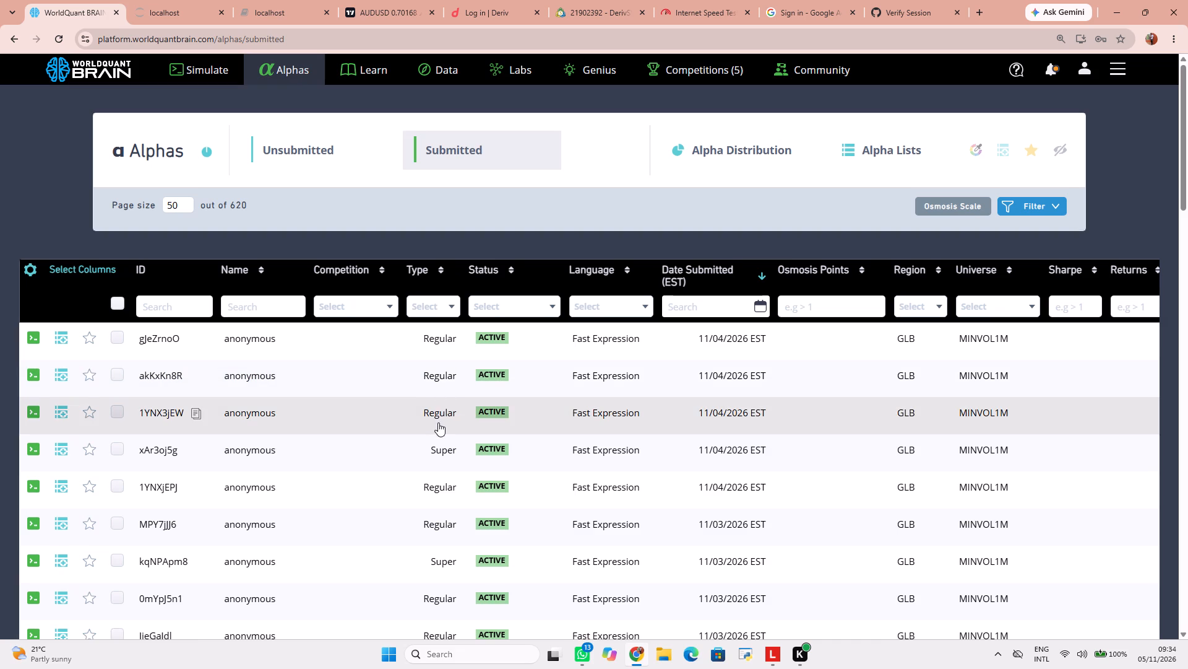
drag(438, 409, 439, 415)
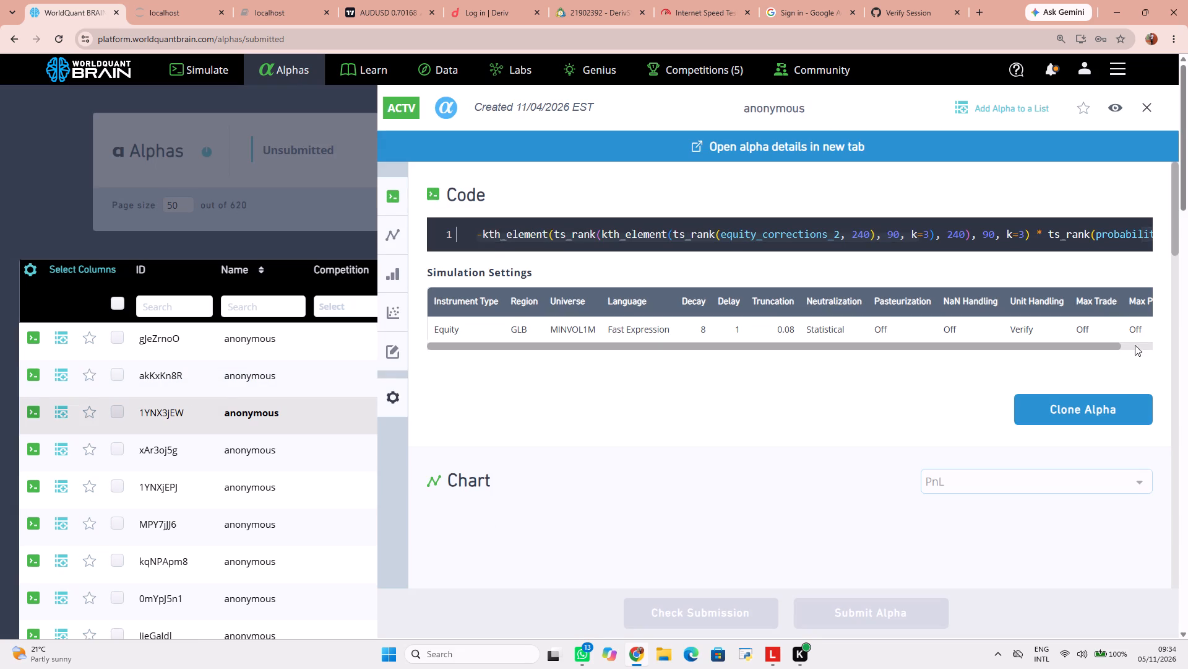
click(1093, 408)
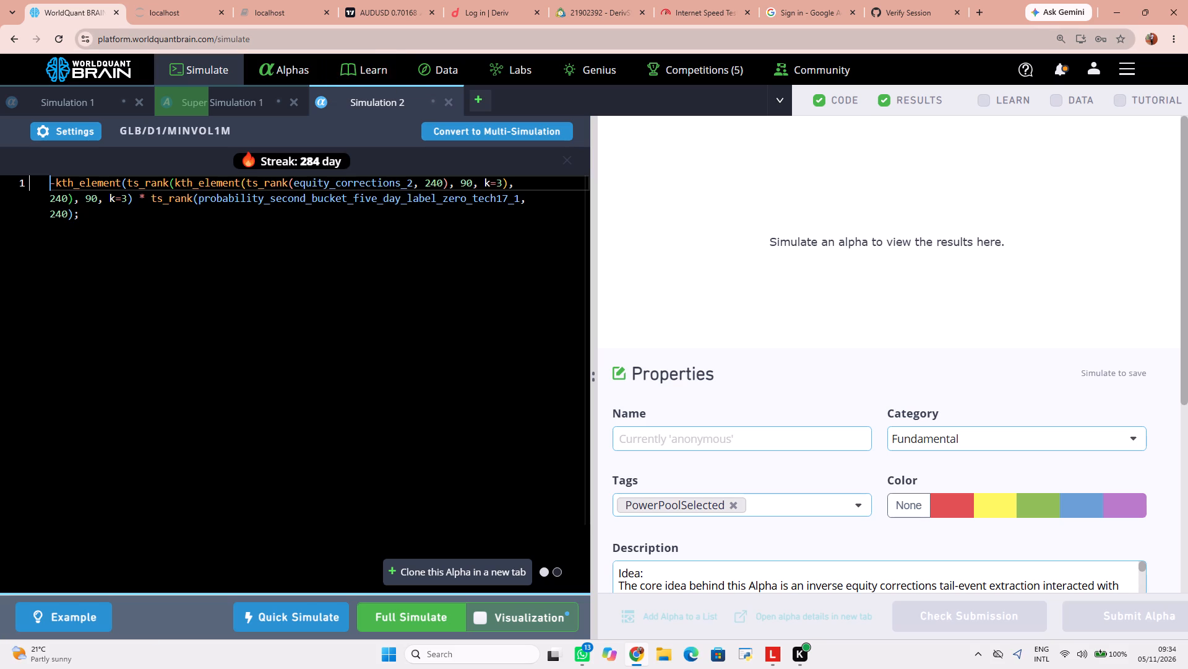
Close all the other browser tabs, from GitHub's Verify Session to both localhost pages, keeping only WorldQuant BRAIN.
click(955, 10)
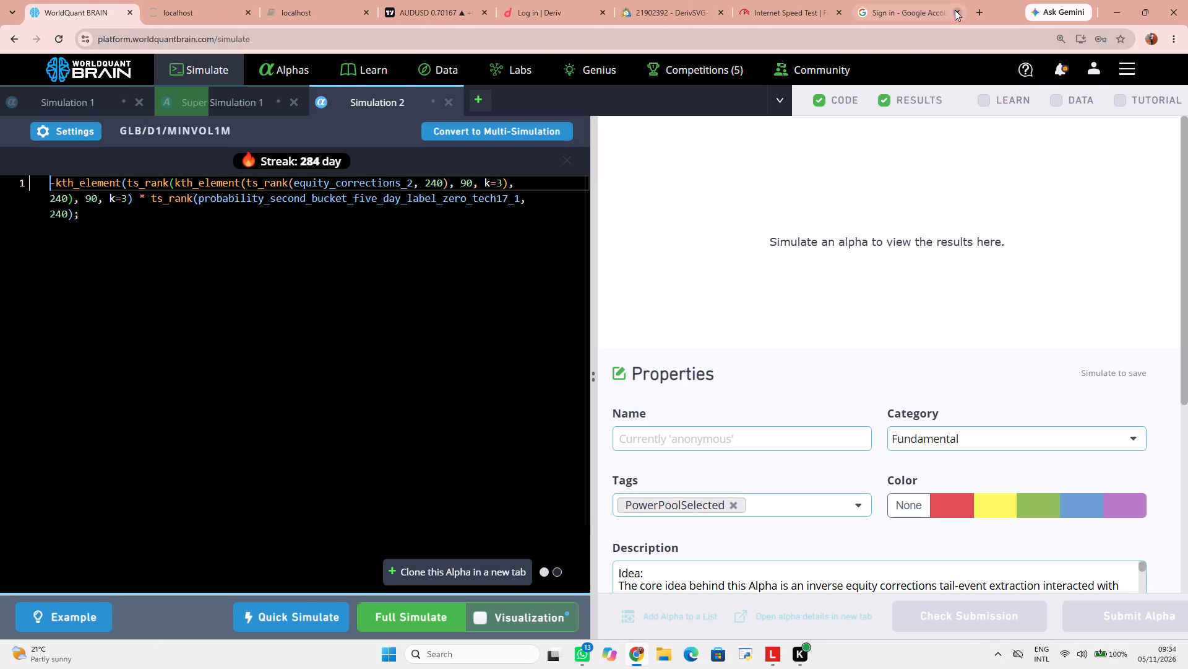
click(955, 10)
click(955, 10)
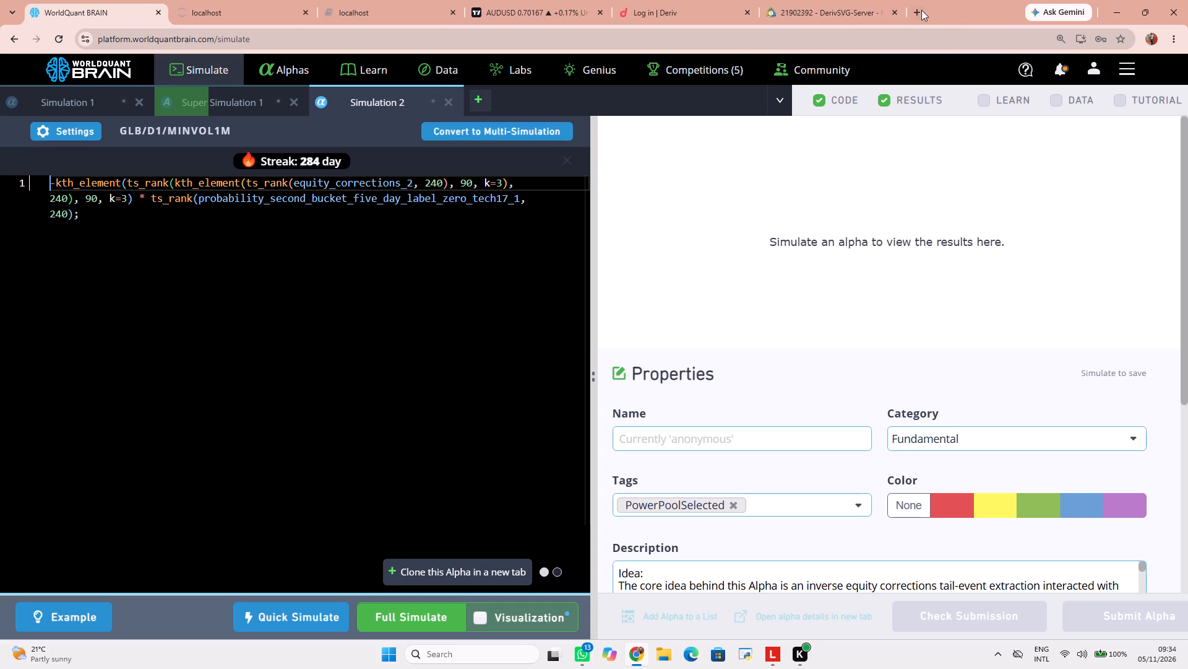
click(895, 11)
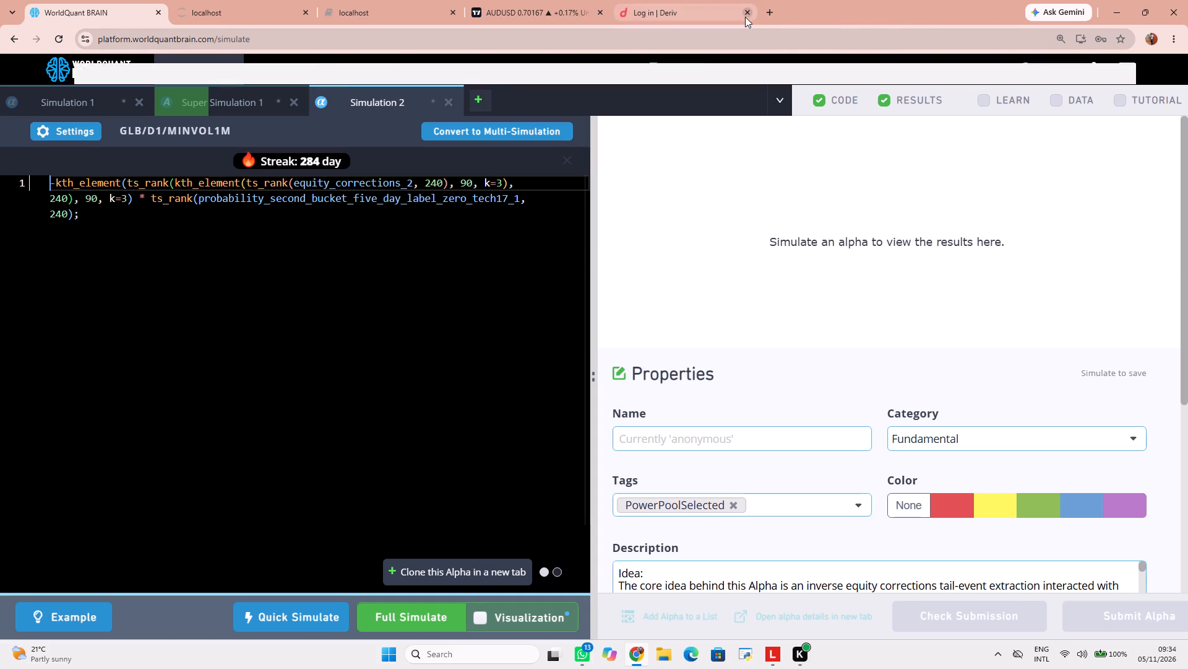
click(745, 17)
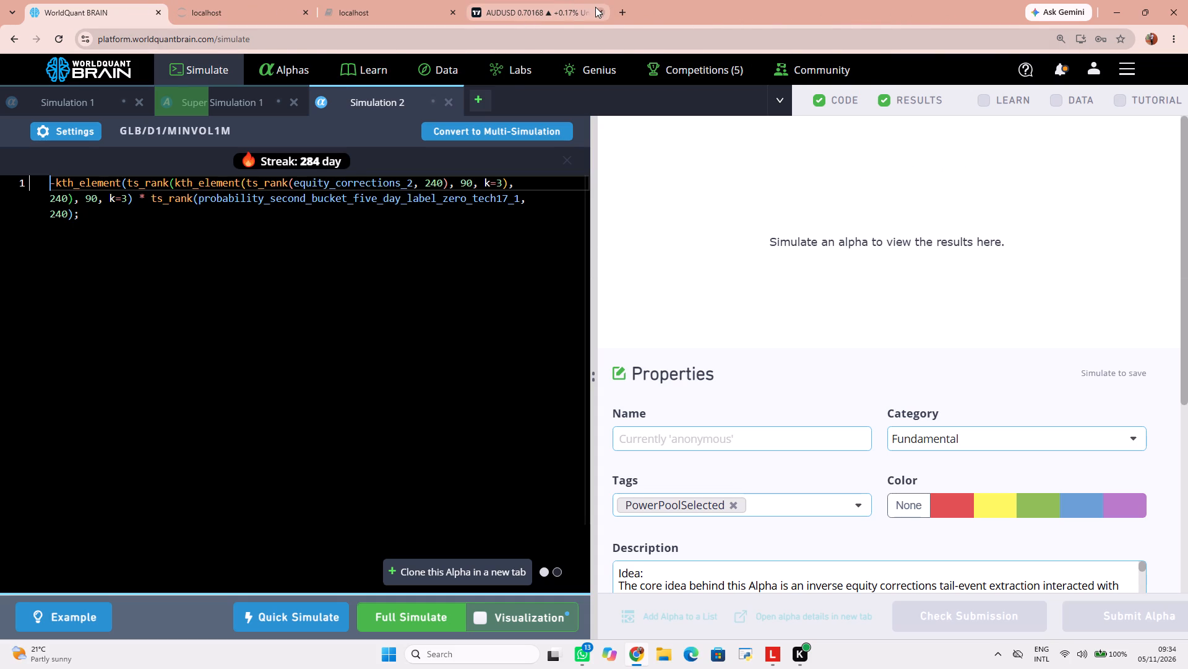
click(596, 8)
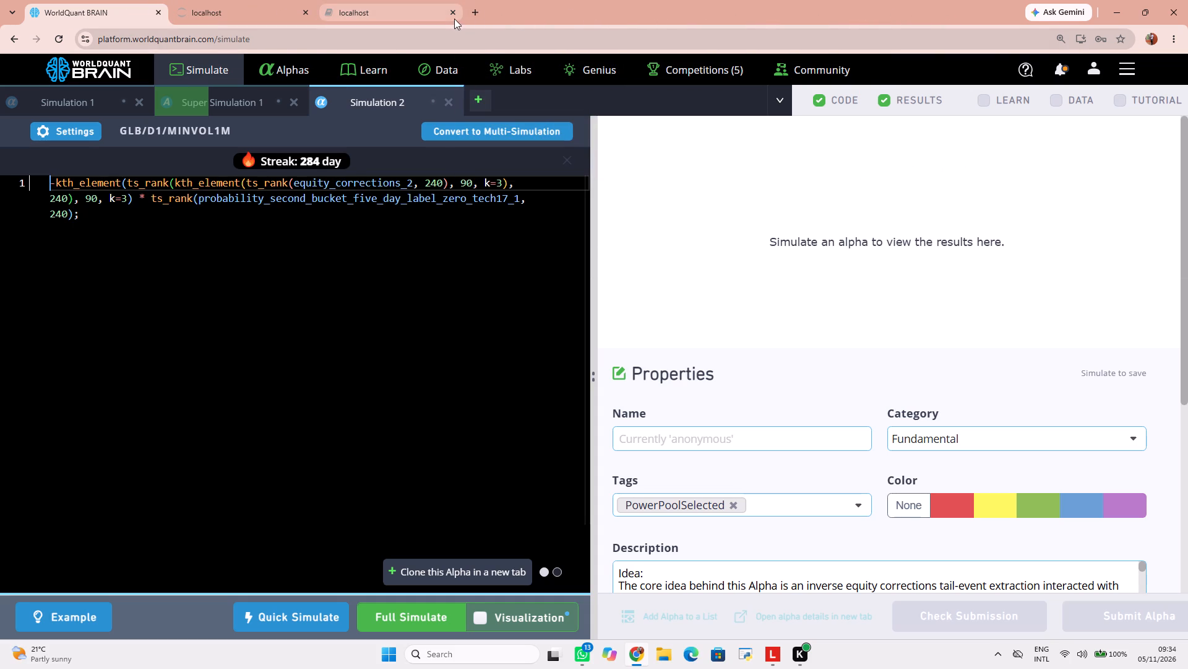
click(450, 15)
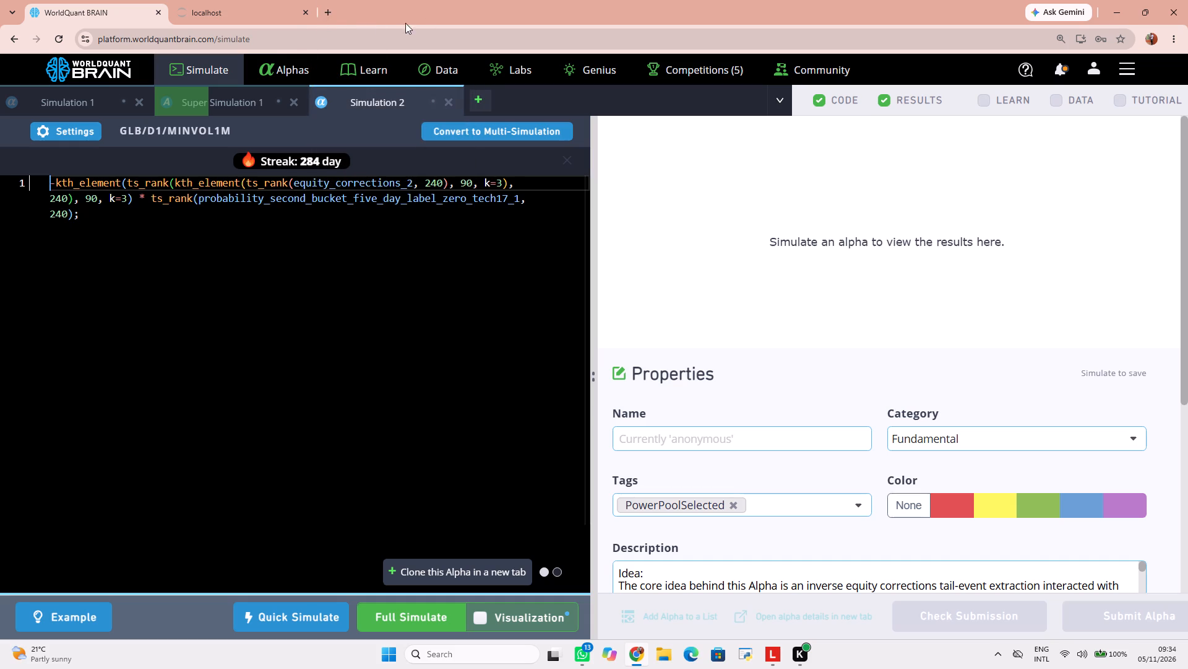
click(306, 10)
Open the Fundamental Point in Time Data dataset for region GLB, delay 1, universe MINVOL1M in a new browser tab.
click(177, 14)
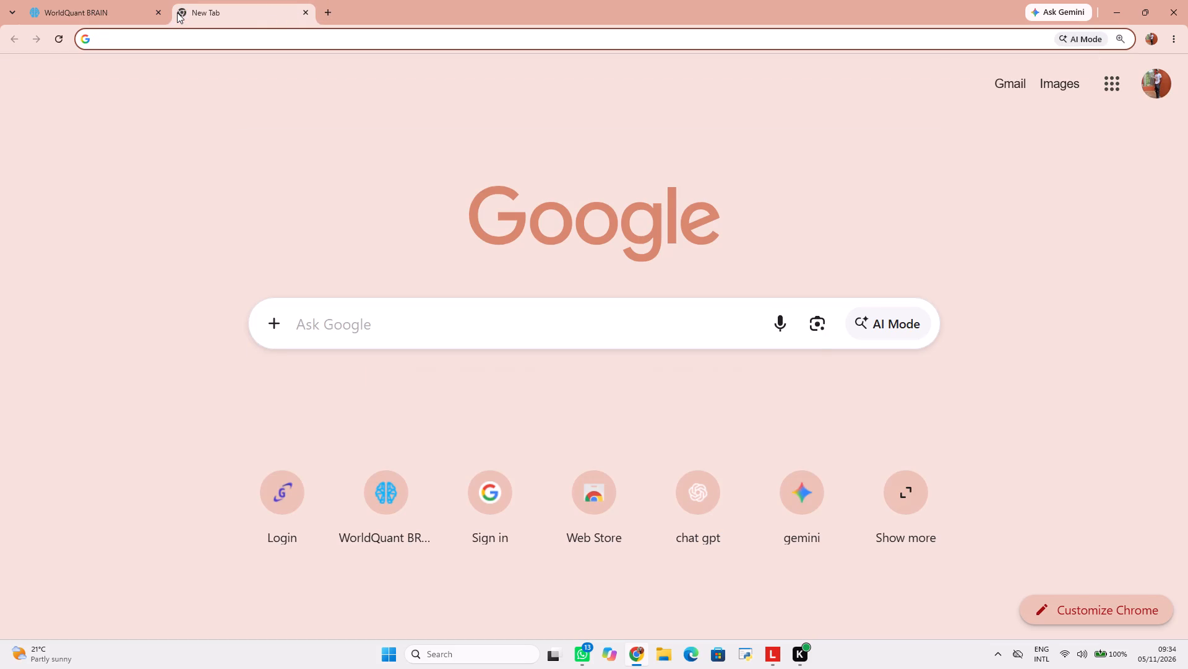
key(ctrl+v)
click(188, 63)
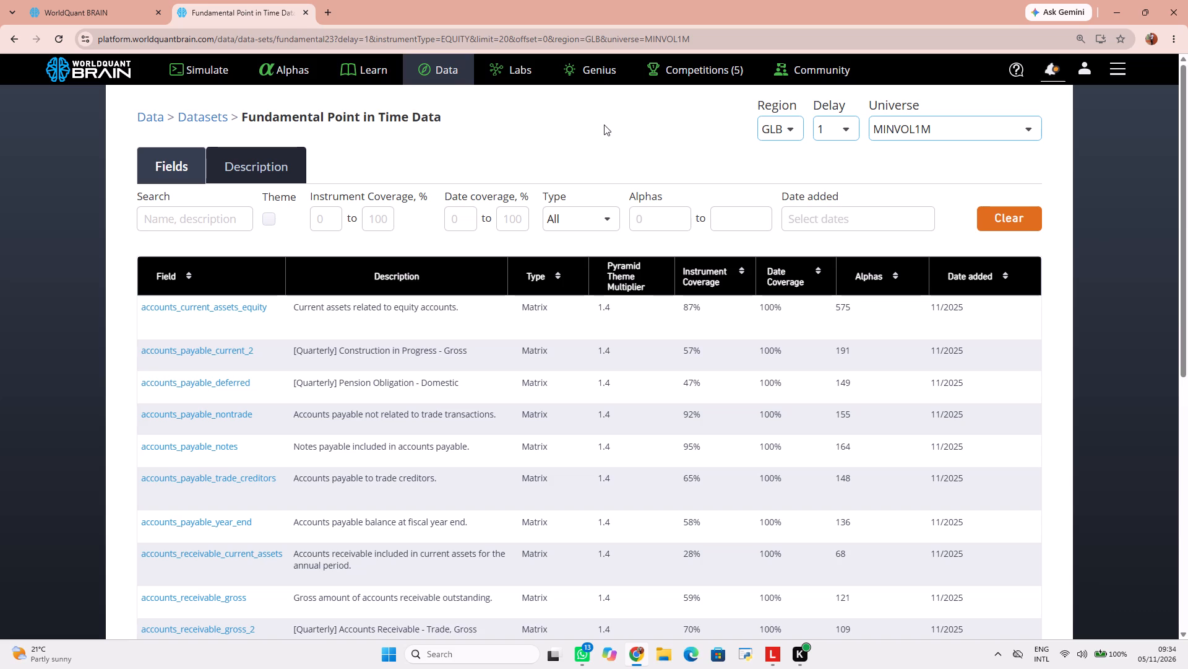
Look through the dataset's field list from page 1 to page 6, examining field names, descriptions and coverage.
scroll(443, 286, down, 2)
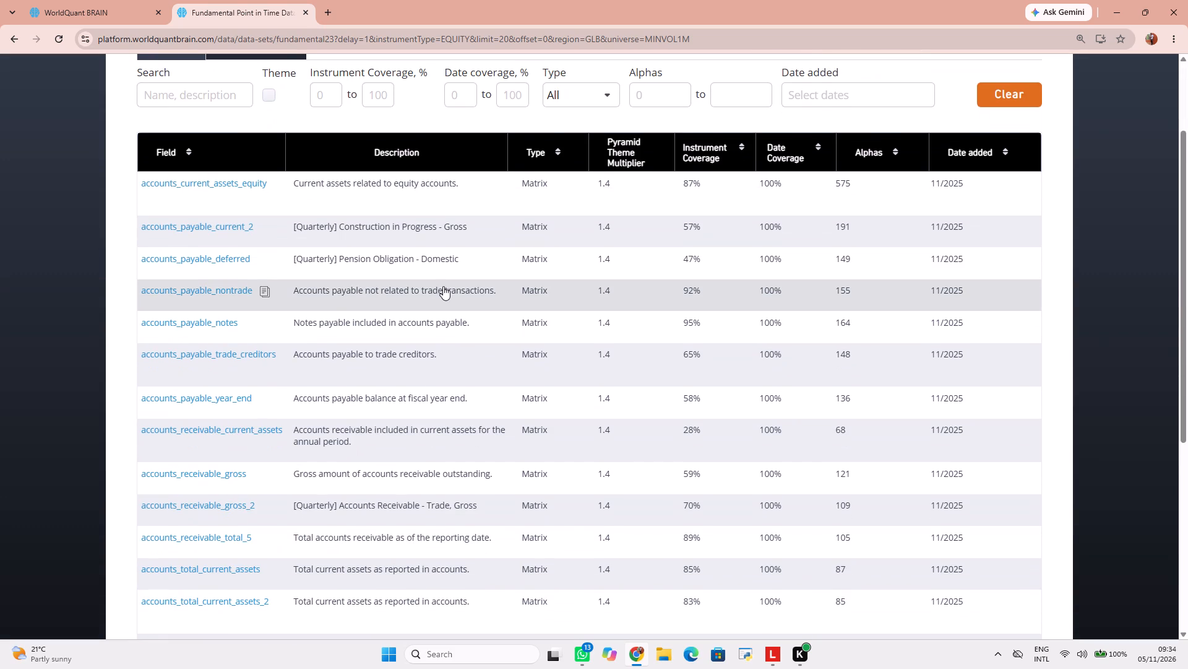
scroll(443, 286, down, 12)
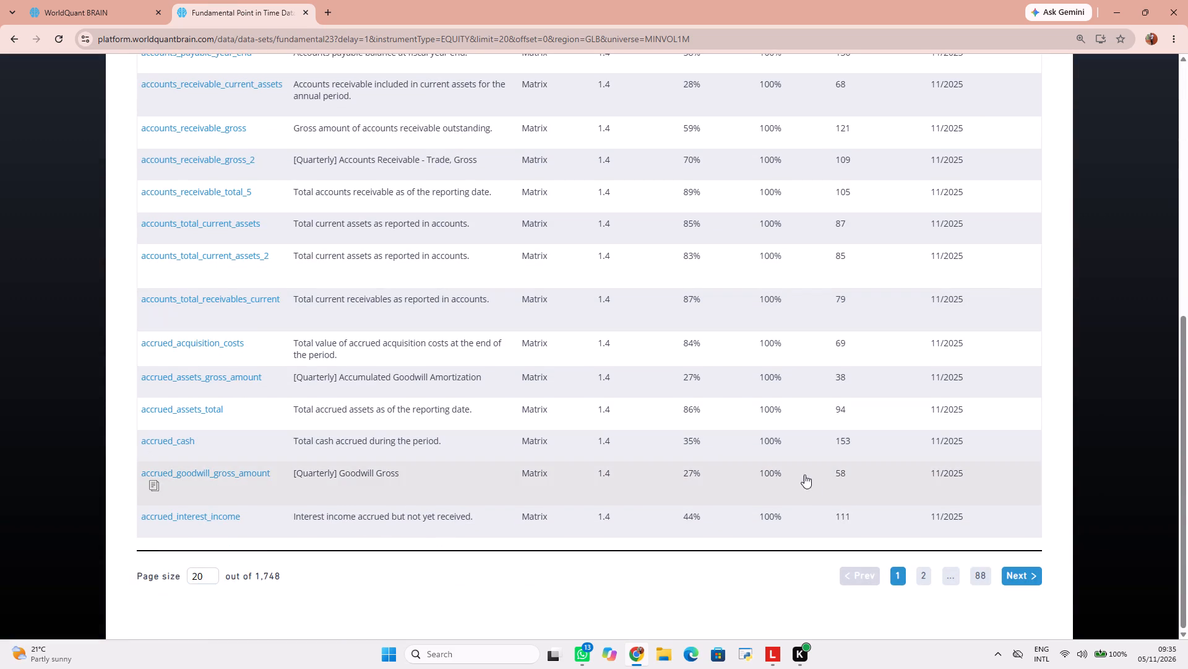
click(918, 576)
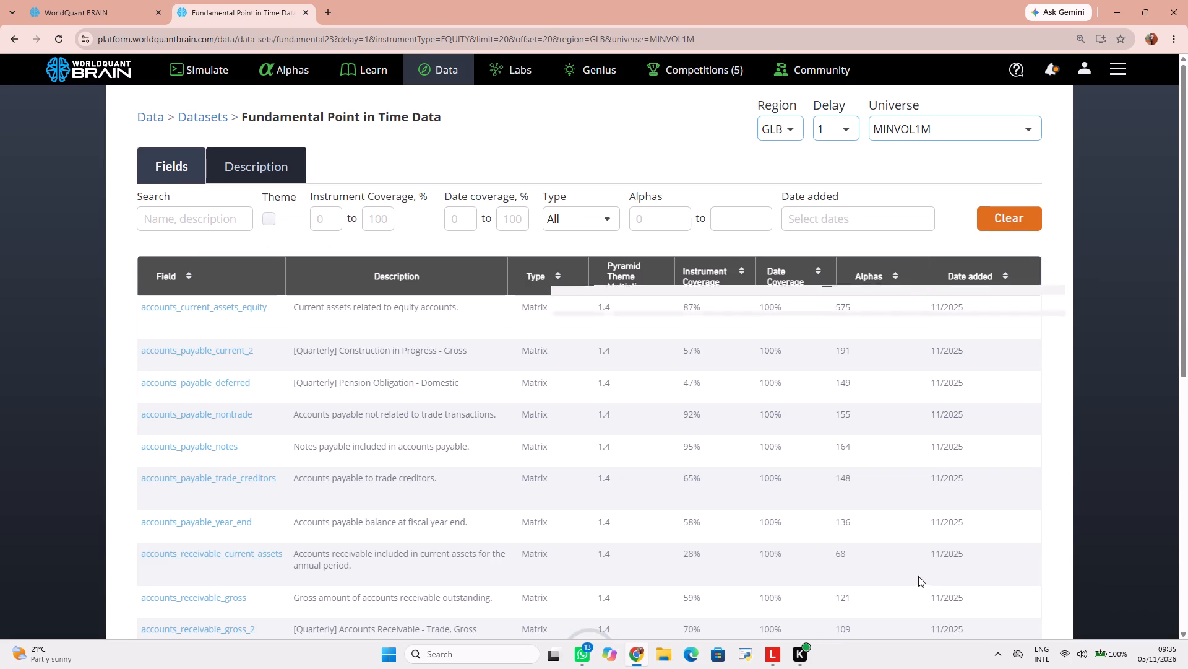
scroll(917, 552, down, 16)
click(921, 574)
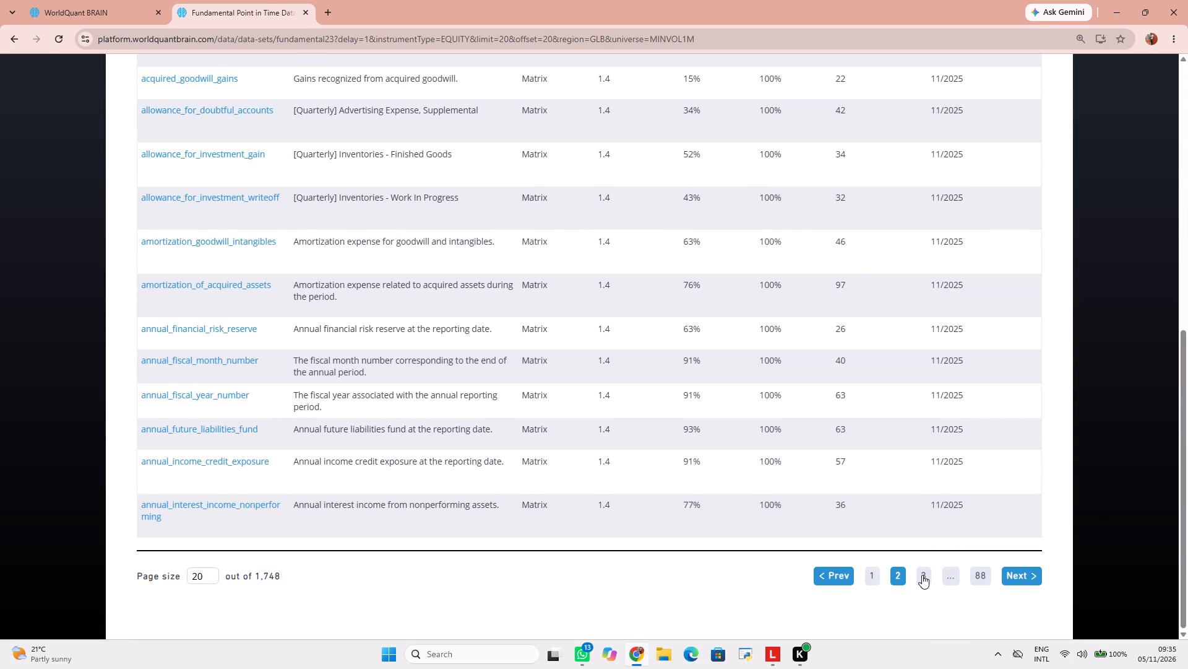
scroll(916, 566, down, 17)
click(929, 575)
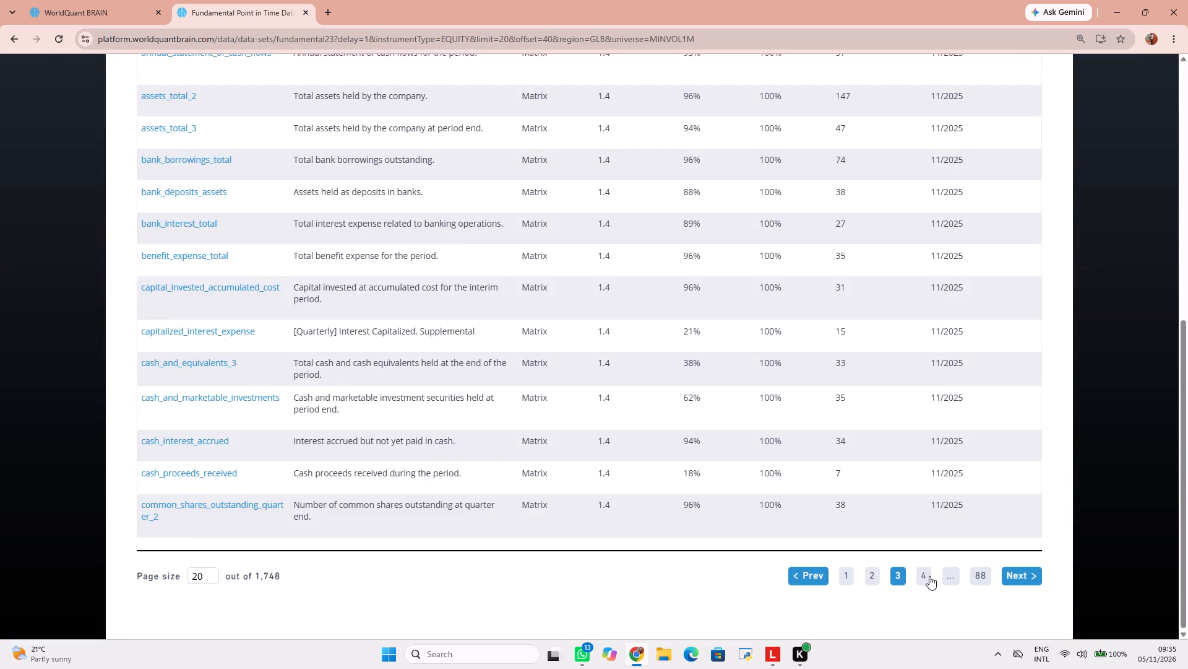
scroll(926, 571, down, 13)
click(927, 574)
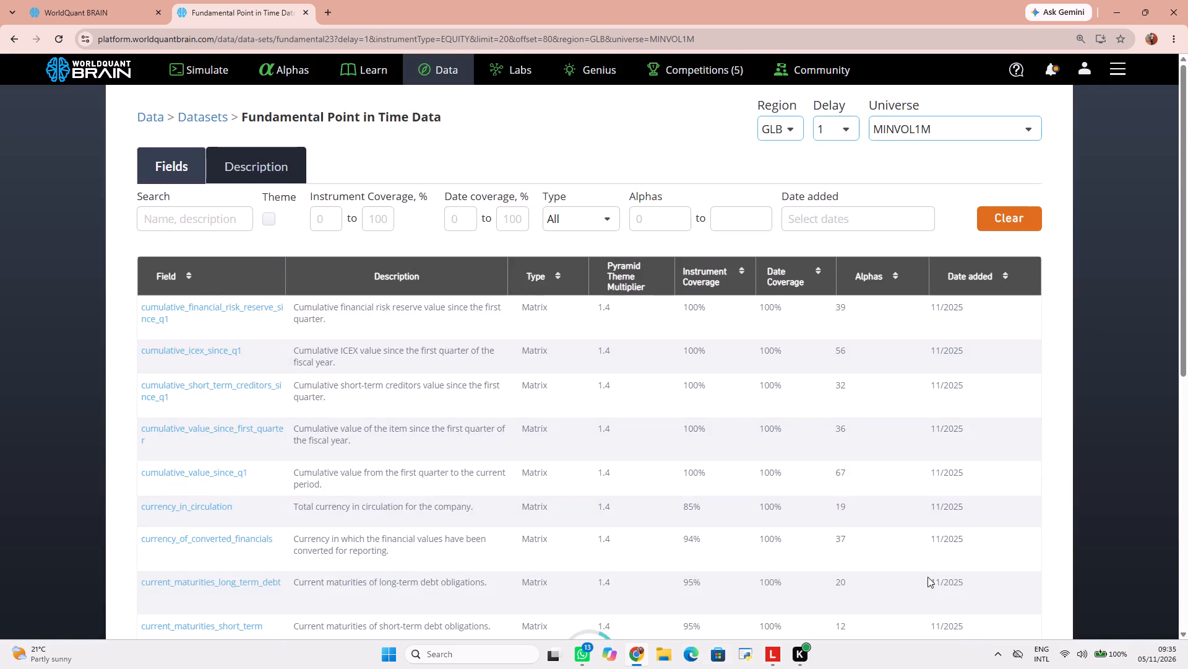
scroll(926, 572, down, 19)
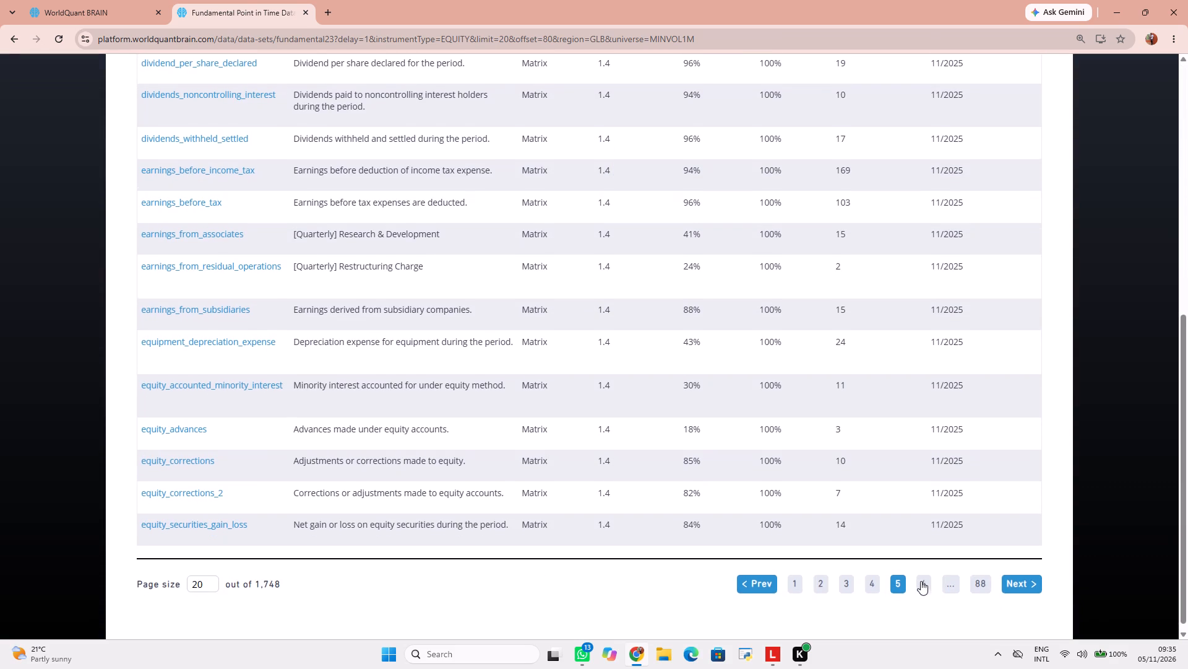
click(921, 576)
scroll(920, 571, down, 14)
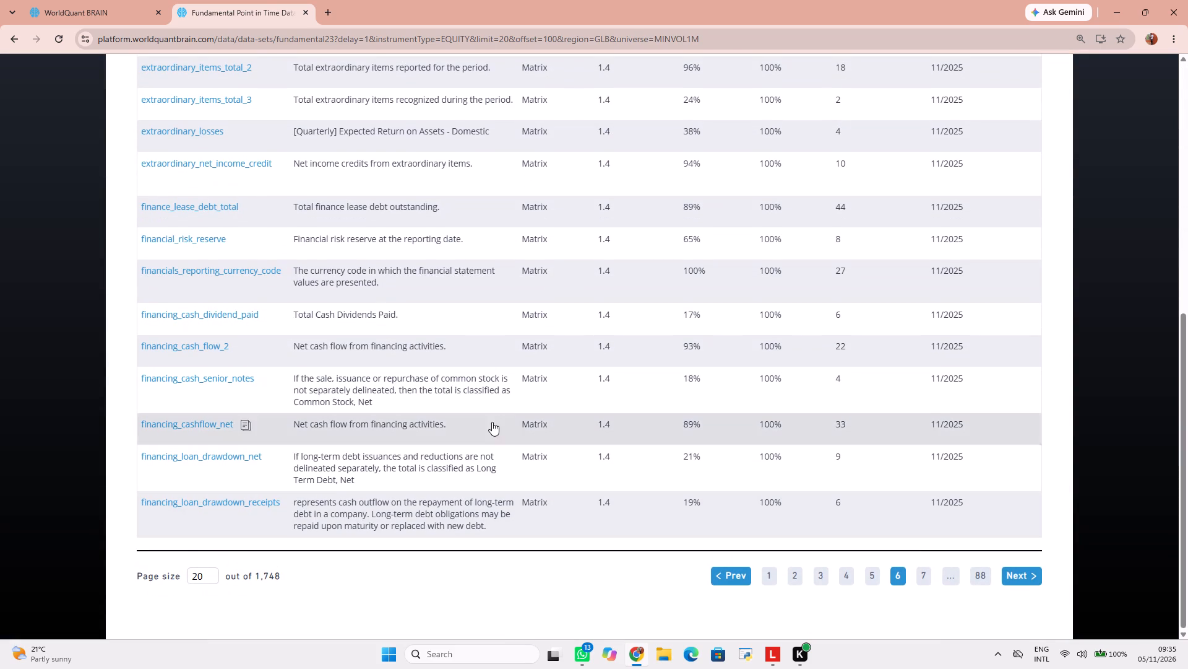
scroll(463, 383, up, 7)
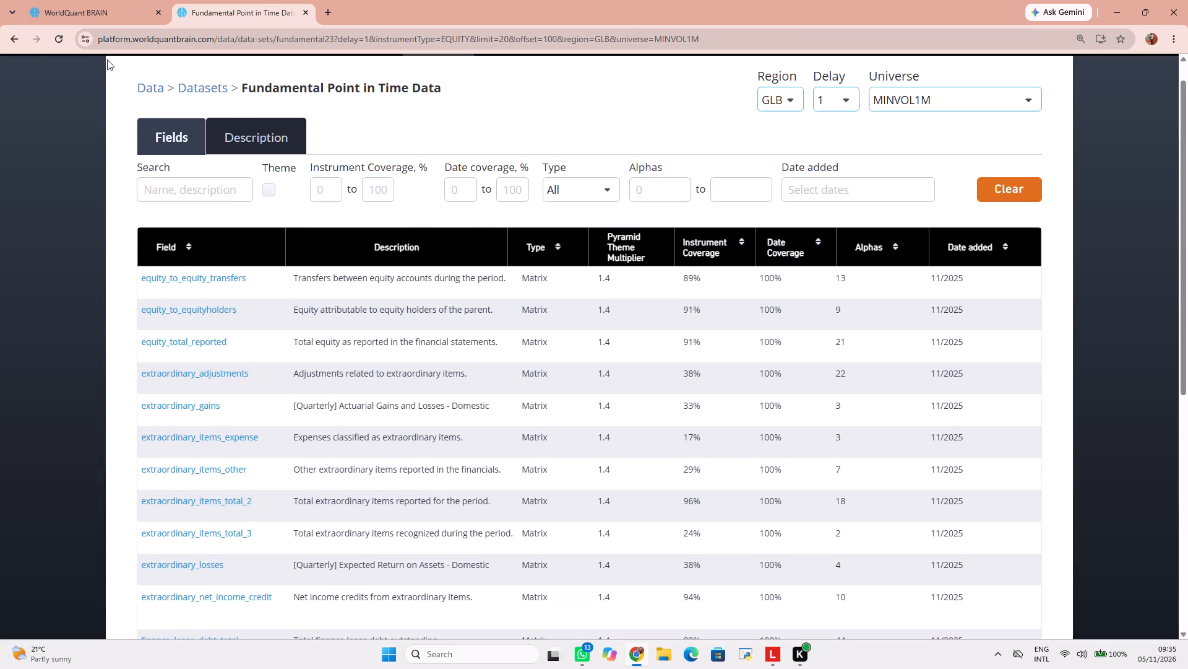
Check the cloned alpha's expression in Simulation 2, and copy the extraordinary_adjustments field name from page 6 of the dataset.
click(88, 17)
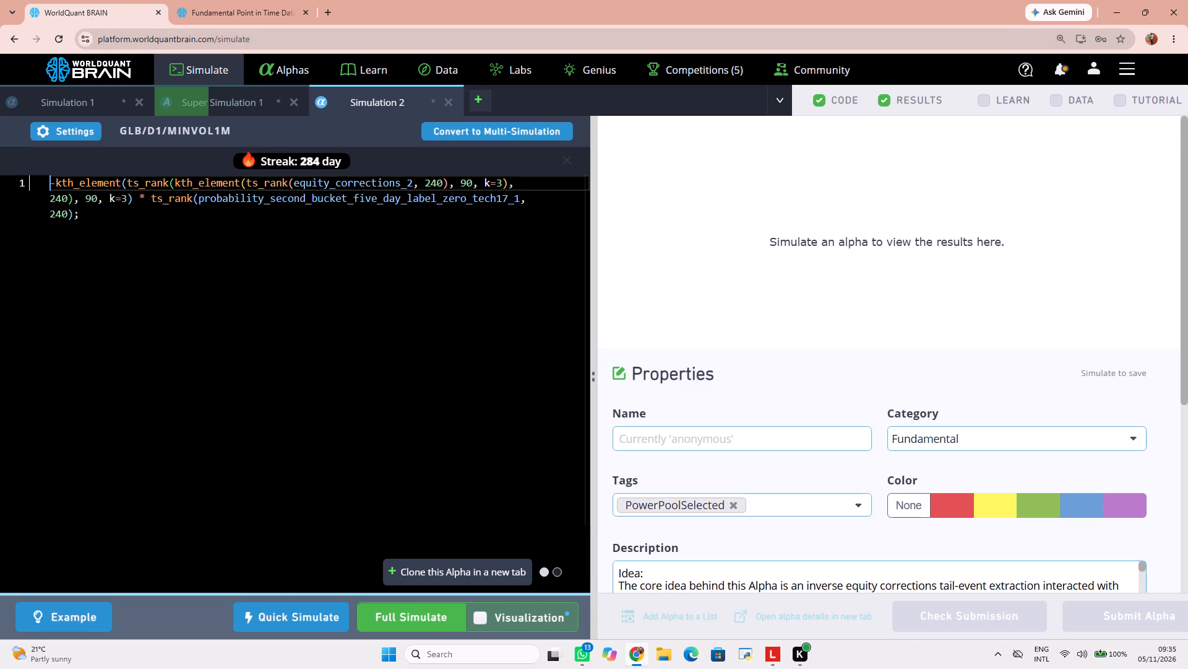
click(246, 19)
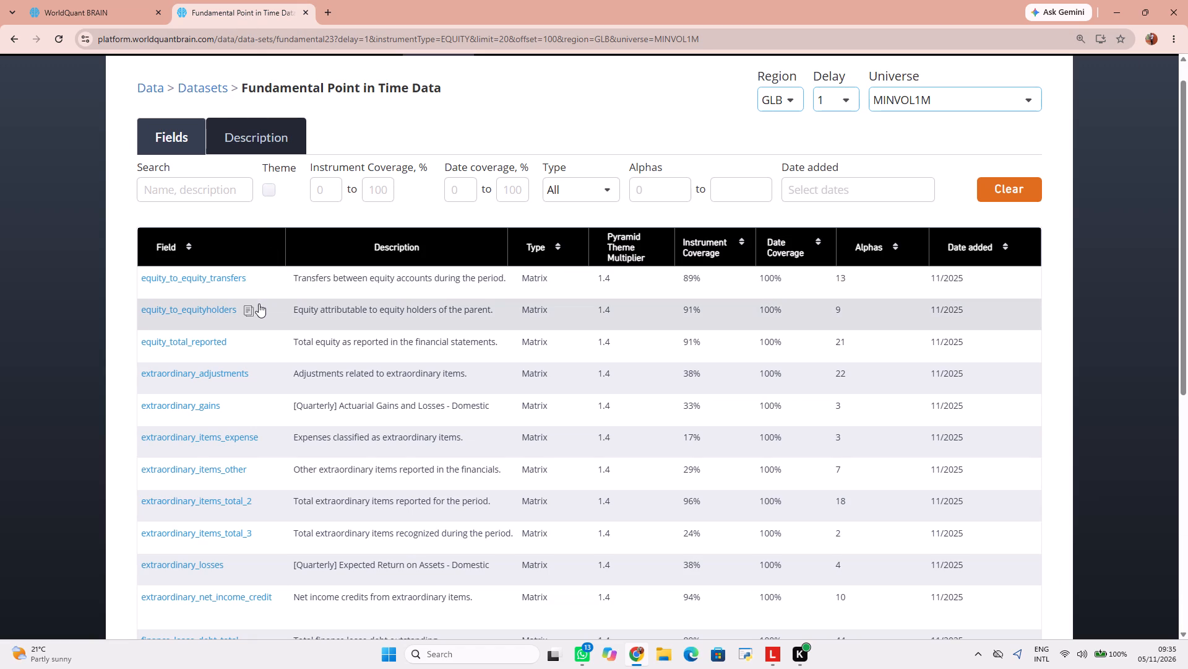
scroll(280, 309, down, 7)
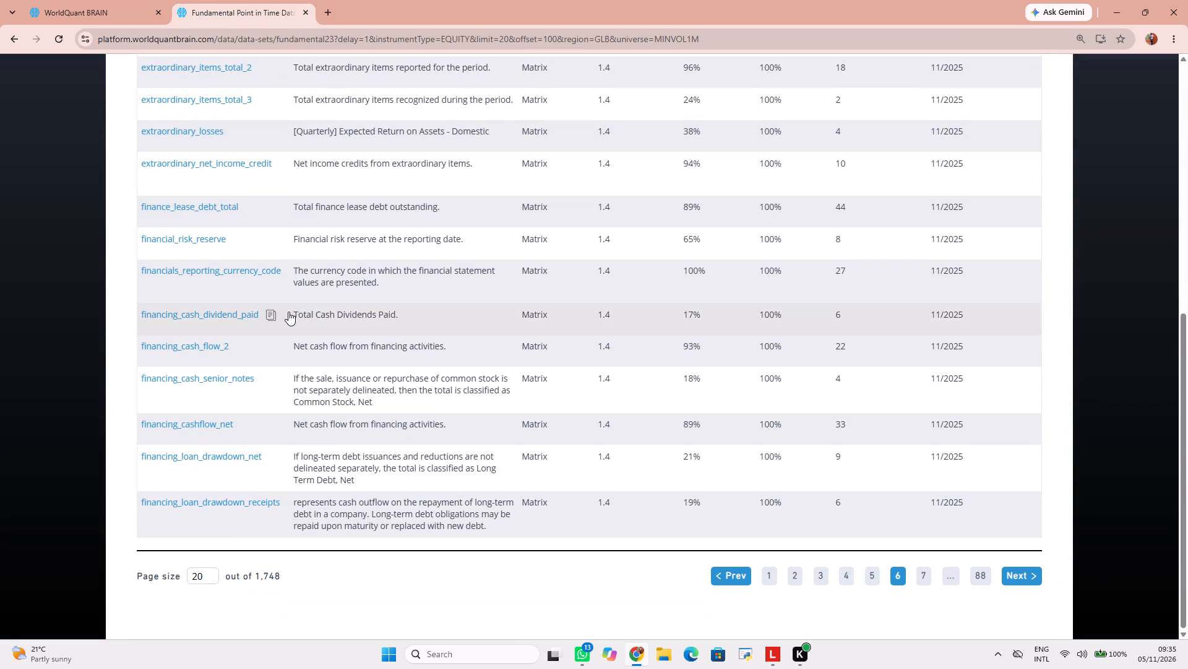
scroll(288, 312, up, 3)
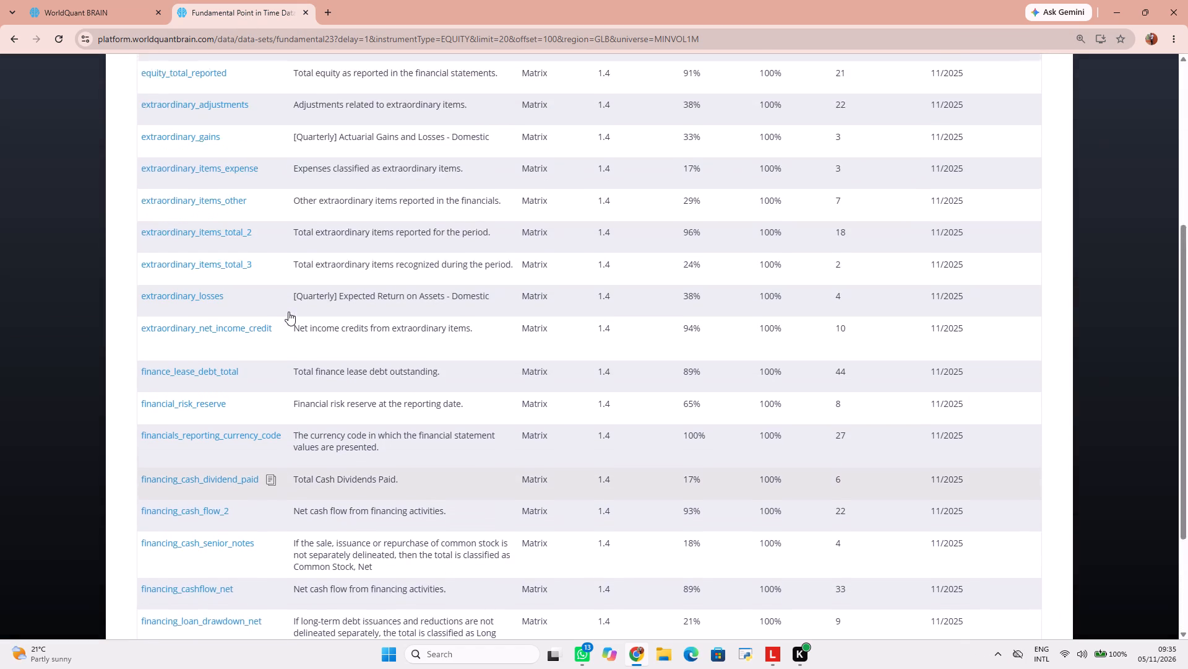
scroll(288, 312, up, 1)
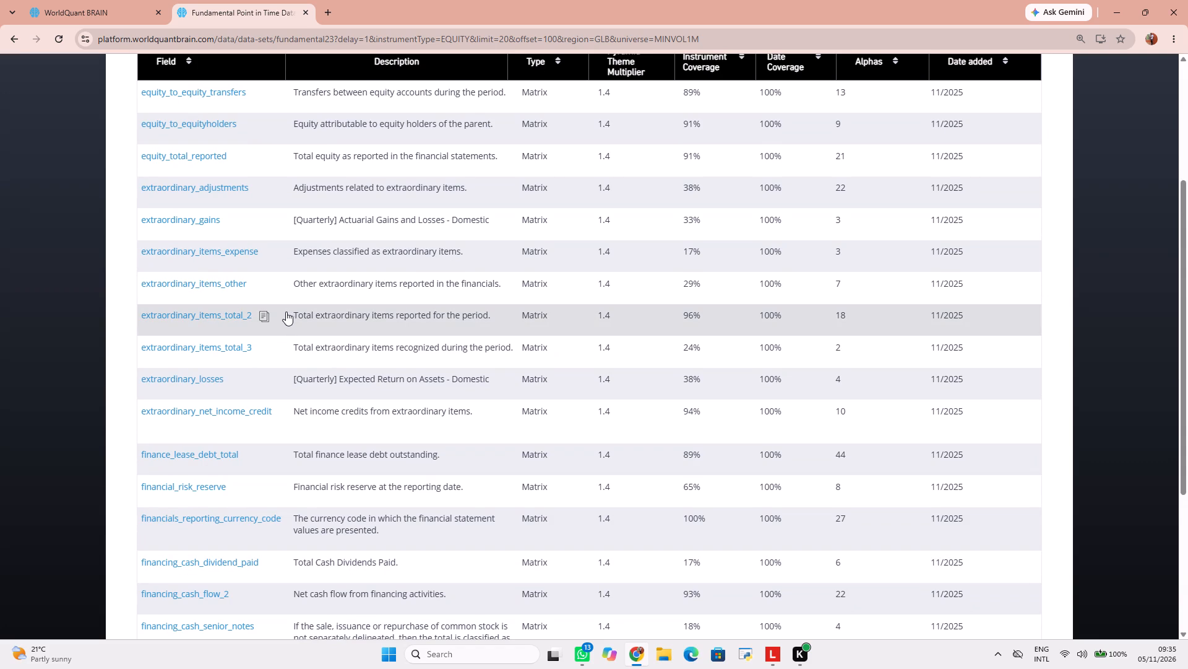
click(255, 186)
Replace equity_corrections_2 with extraordinary_adjustments in the Simulation 2 alpha expression and run a full simulation.
click(103, 19)
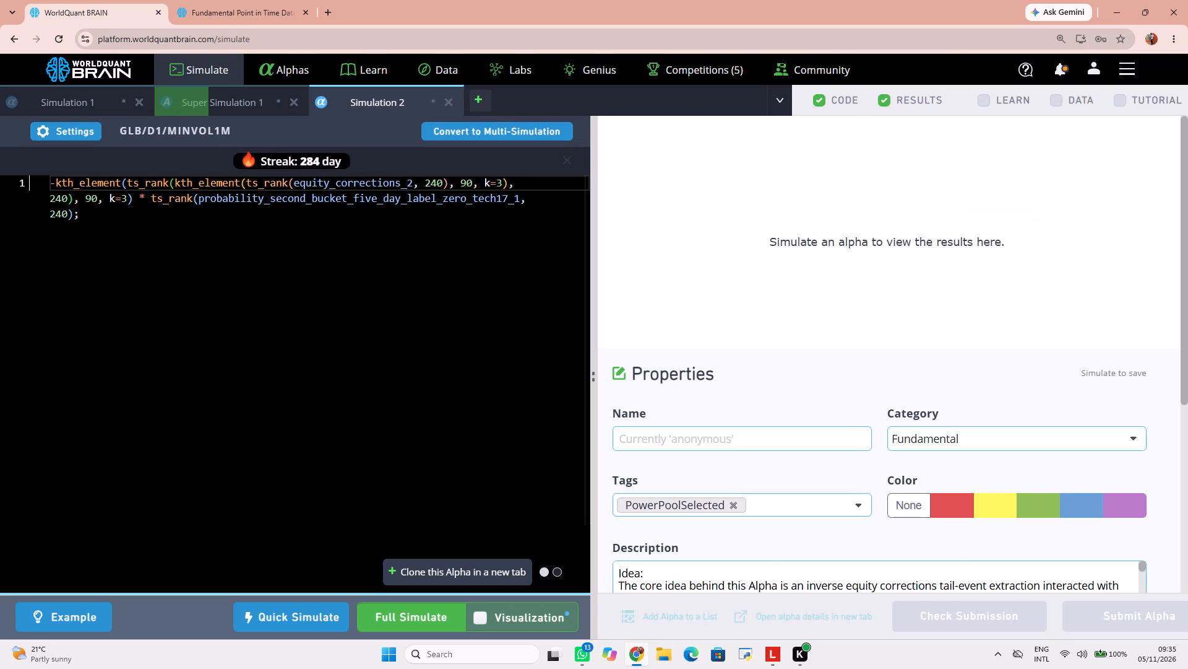
double_click(310, 182)
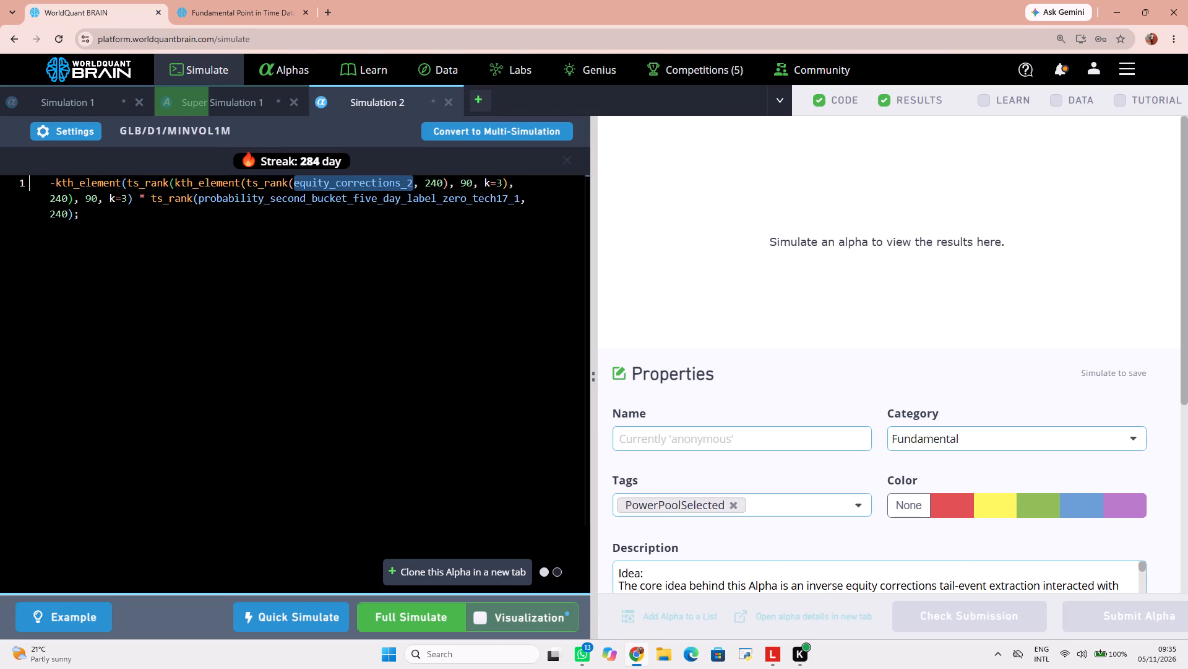
key(BackSpace)
key(ctrl+v)
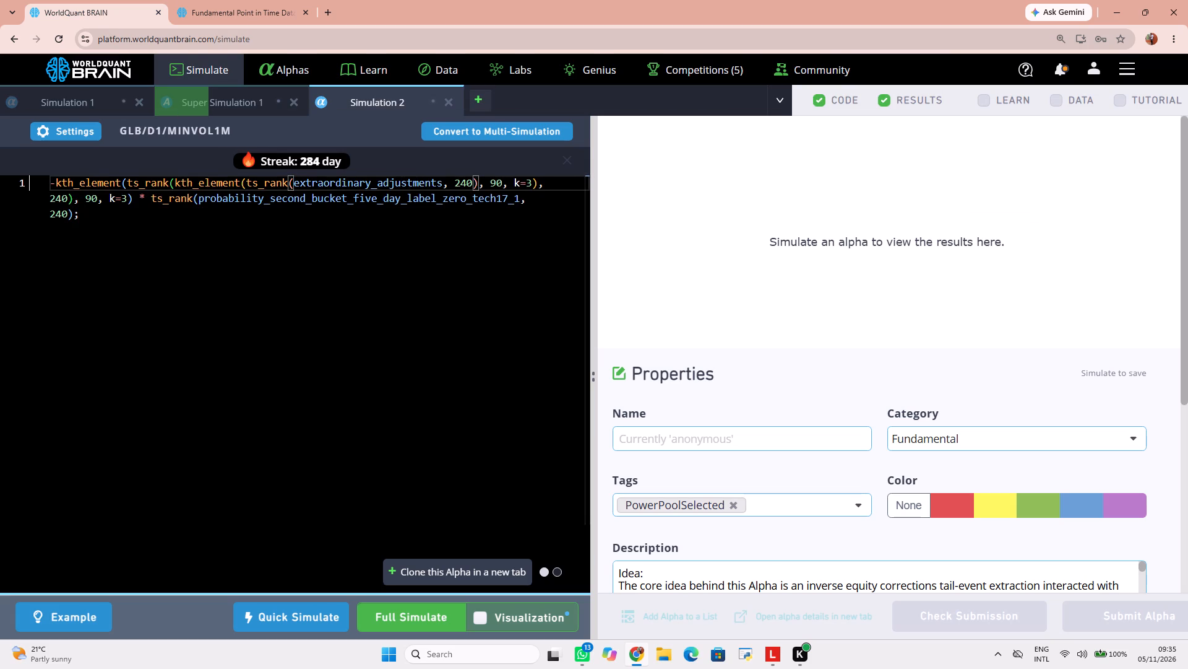
click(419, 613)
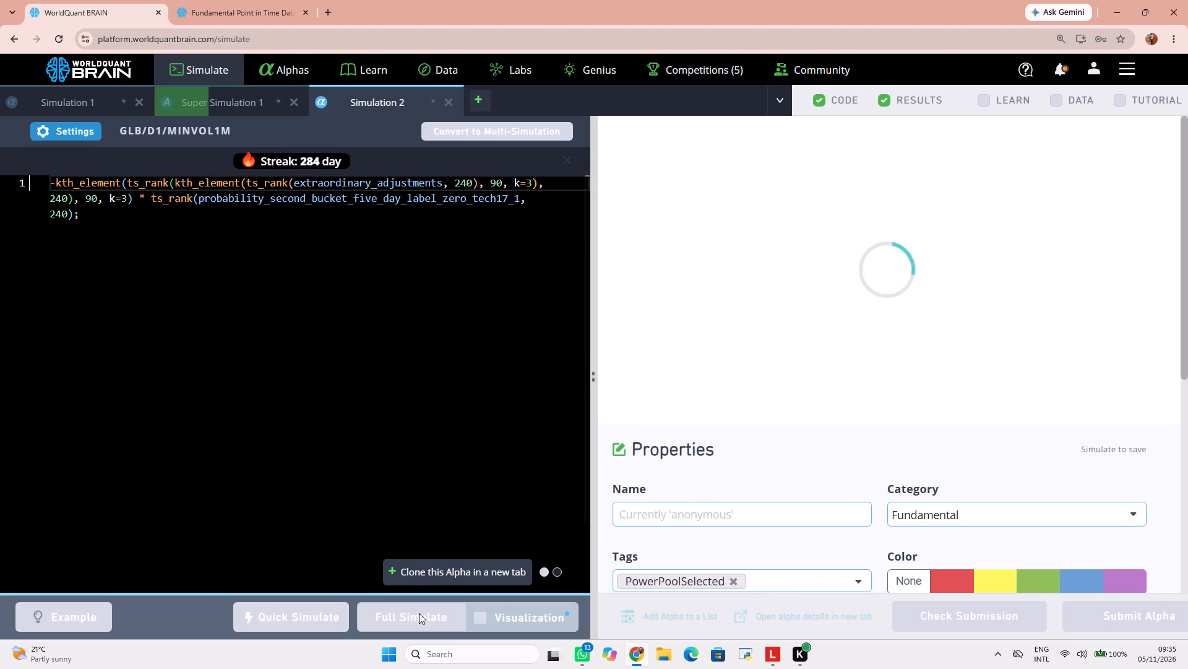
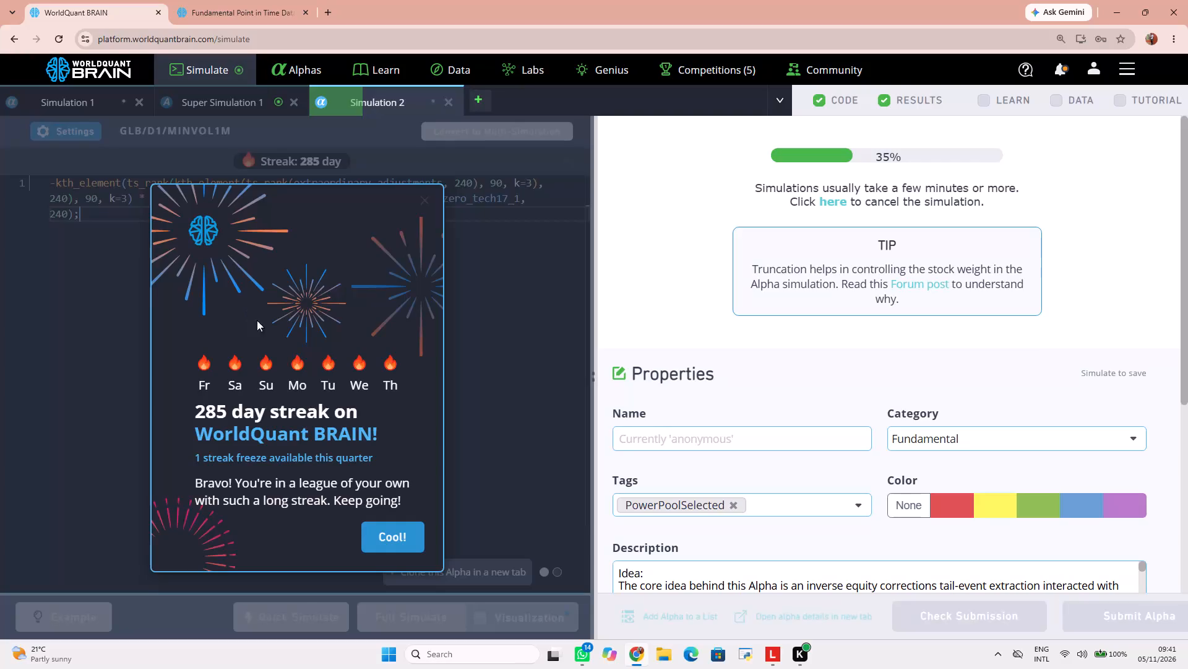
Dismiss the streak message and show the test period results of Super Simulation 1, viewing its PnL chart and Correlation section.
click(394, 538)
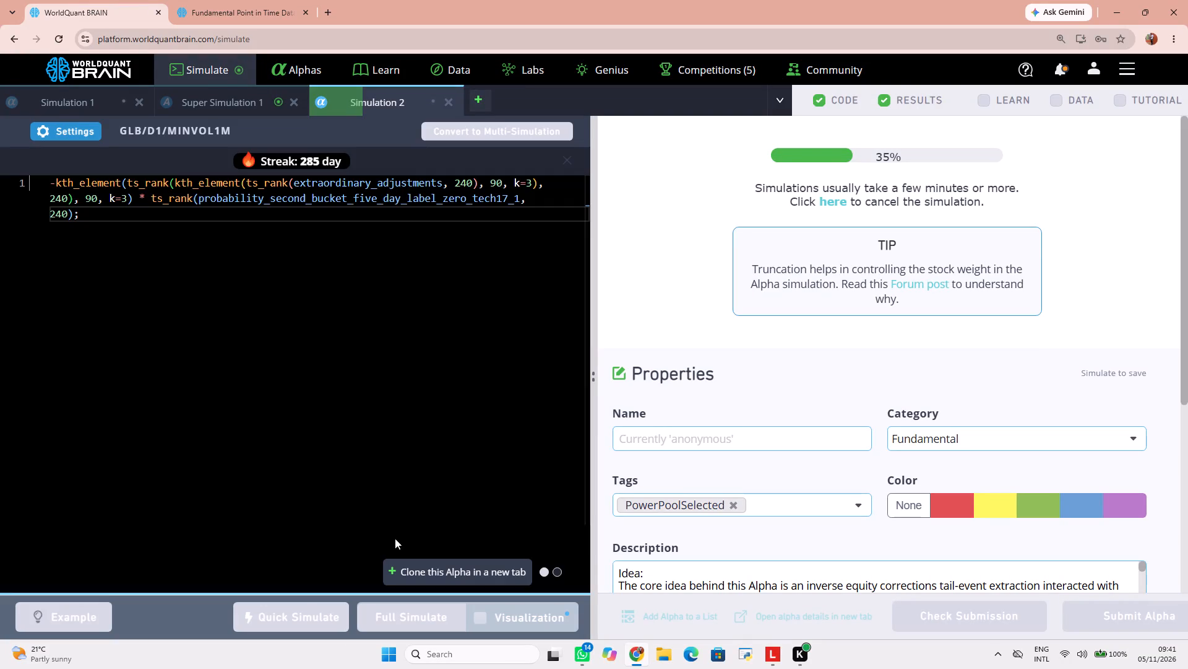
click(229, 95)
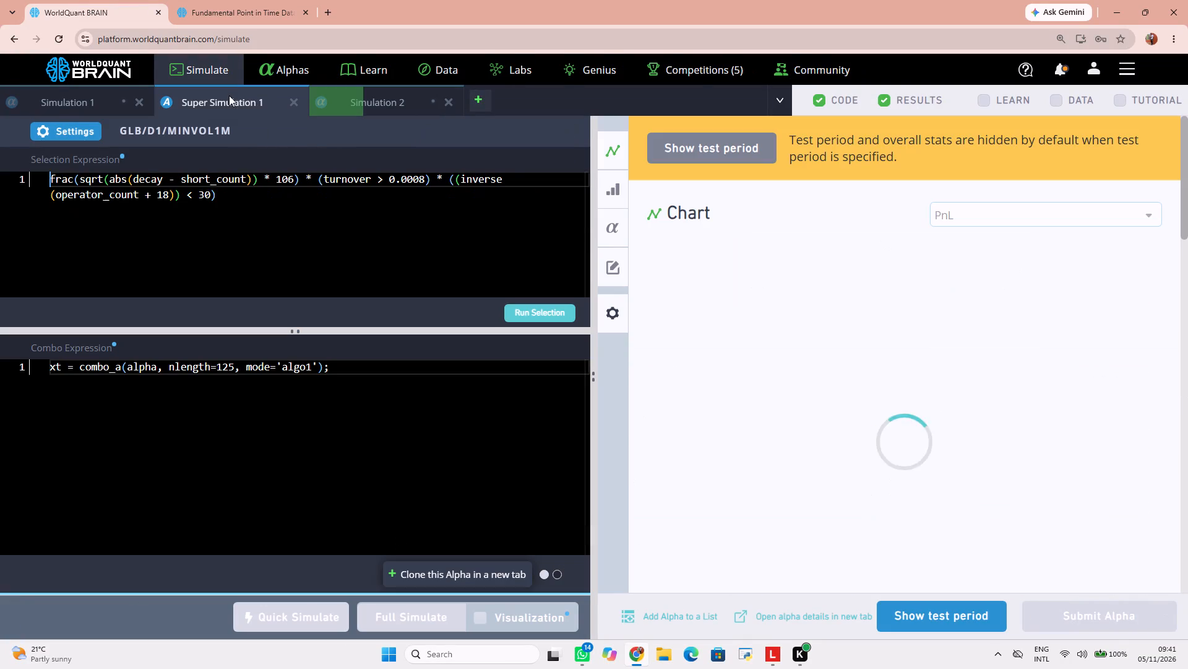
scroll(1043, 373, down, 1)
click(938, 614)
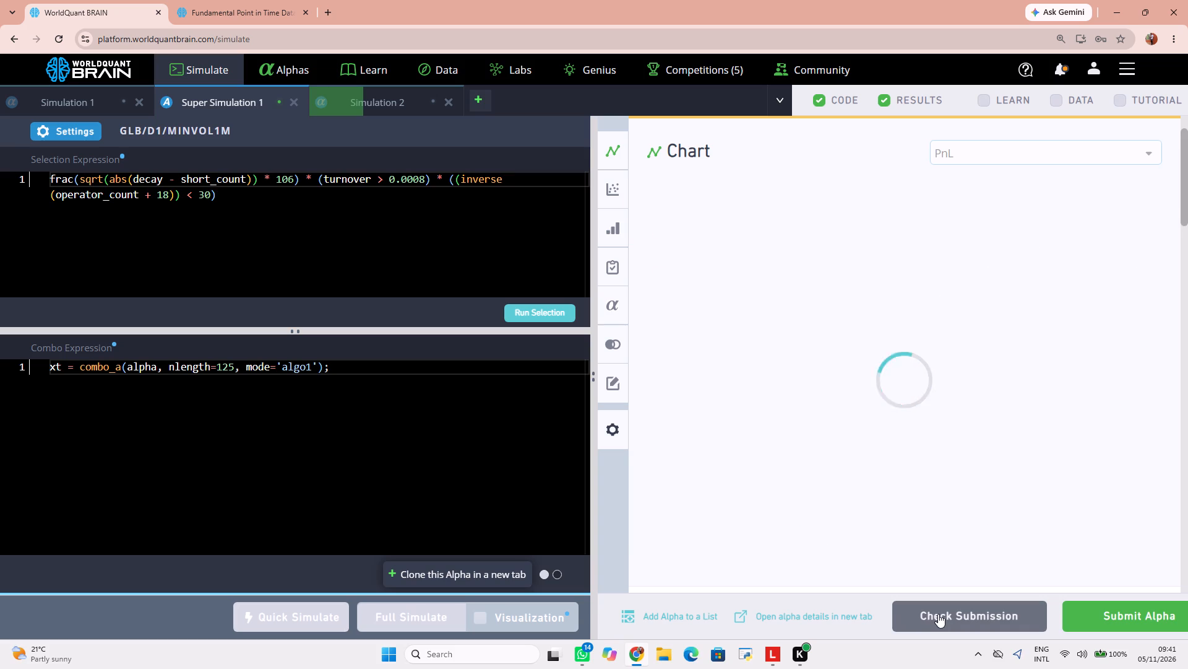
scroll(1014, 530, down, 6)
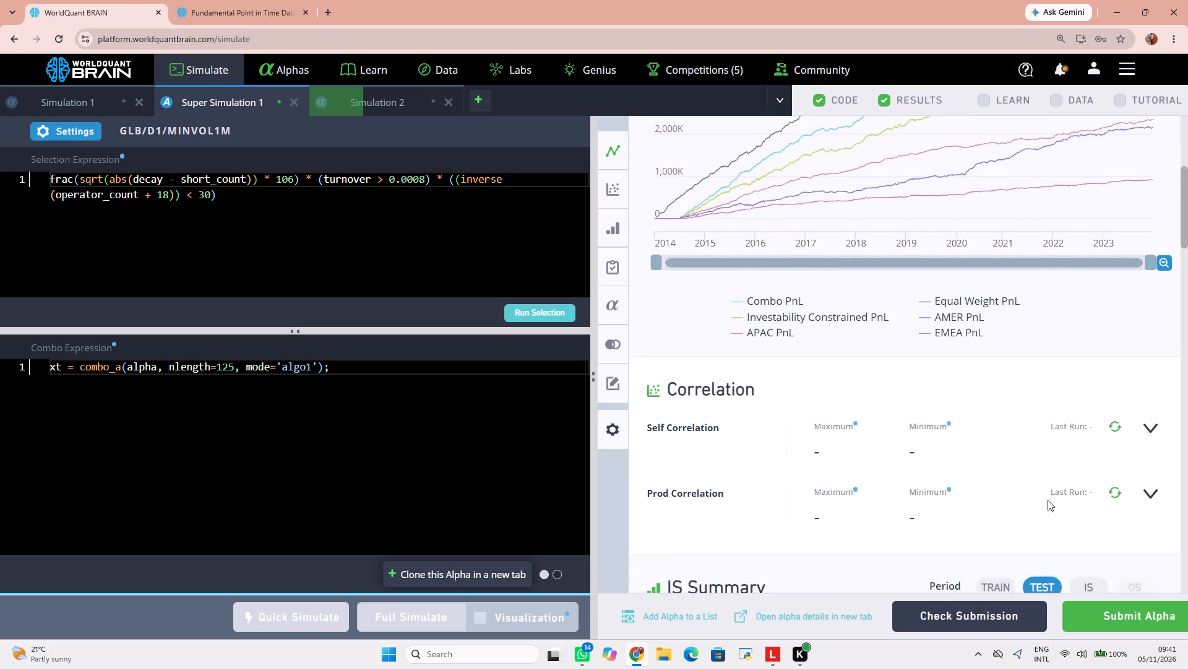
Switch Super Simulation 1's summary to the IS period and review its aggregate data, testing status and selected alphas.
click(1086, 447)
scroll(1071, 452, down, 2)
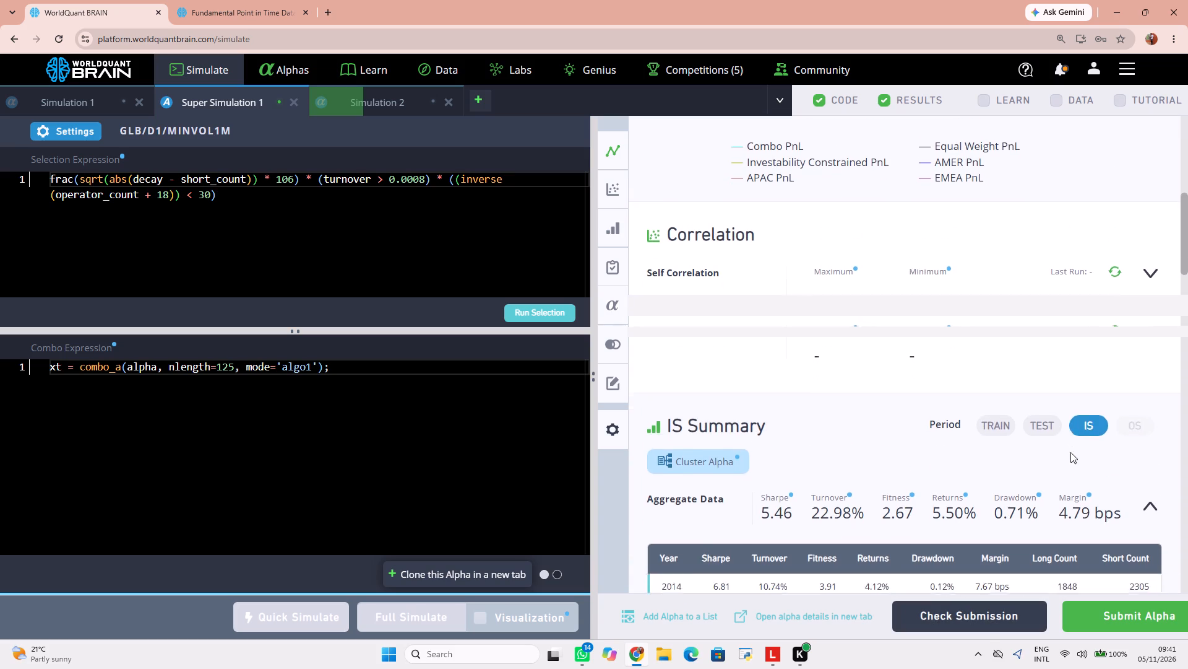
scroll(1070, 452, down, 15)
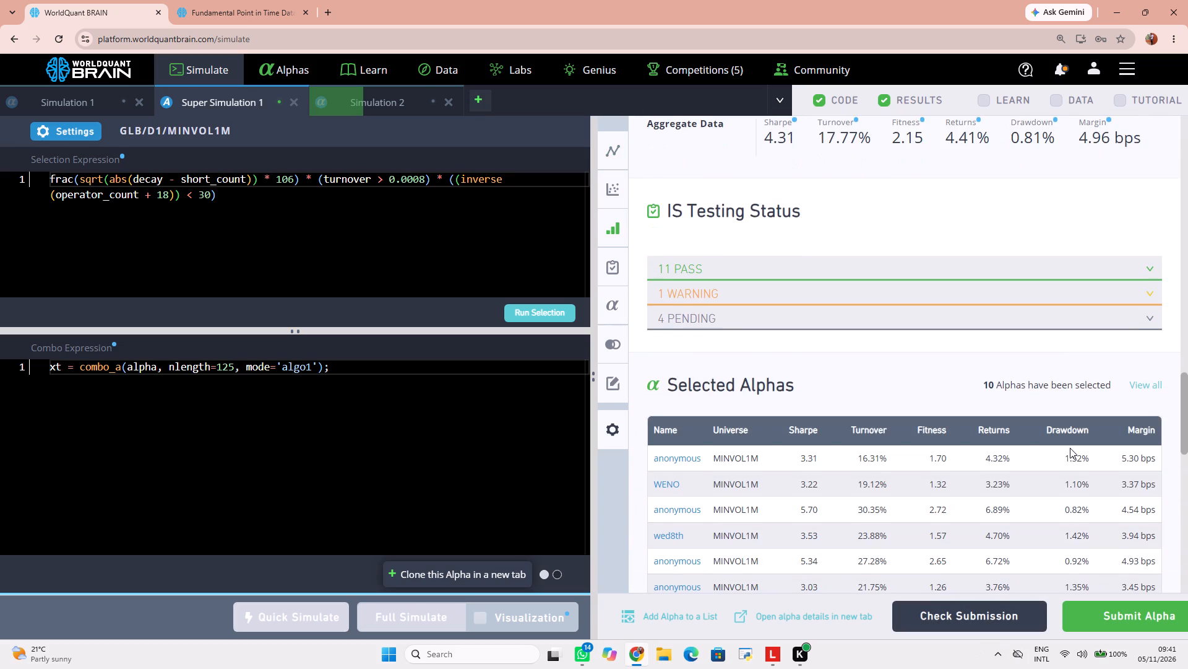
Run the Prod Correlation check for the super alpha in Super Simulation 1.
scroll(1070, 448, up, 17)
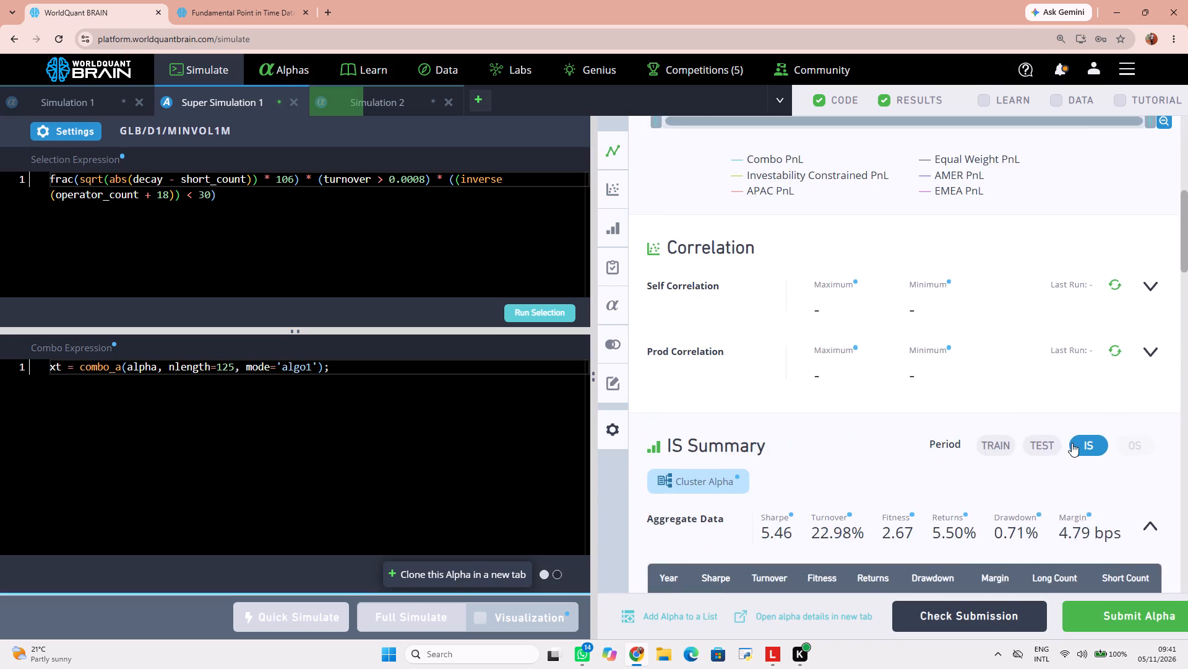
scroll(1073, 441, up, 1)
click(1114, 411)
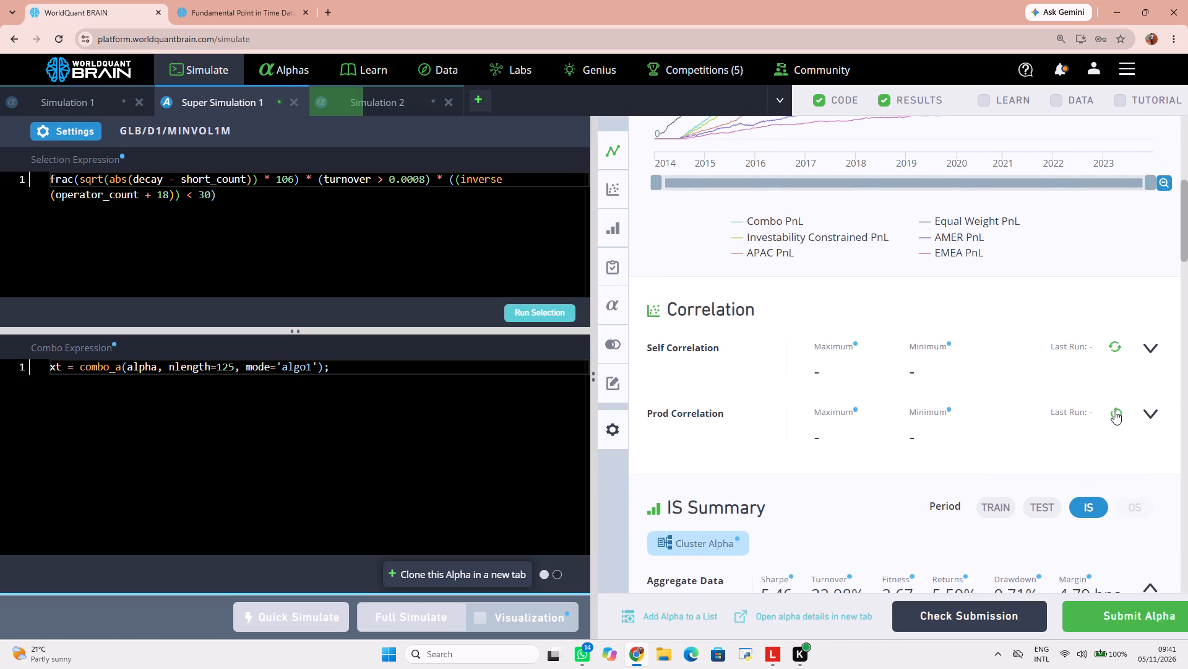
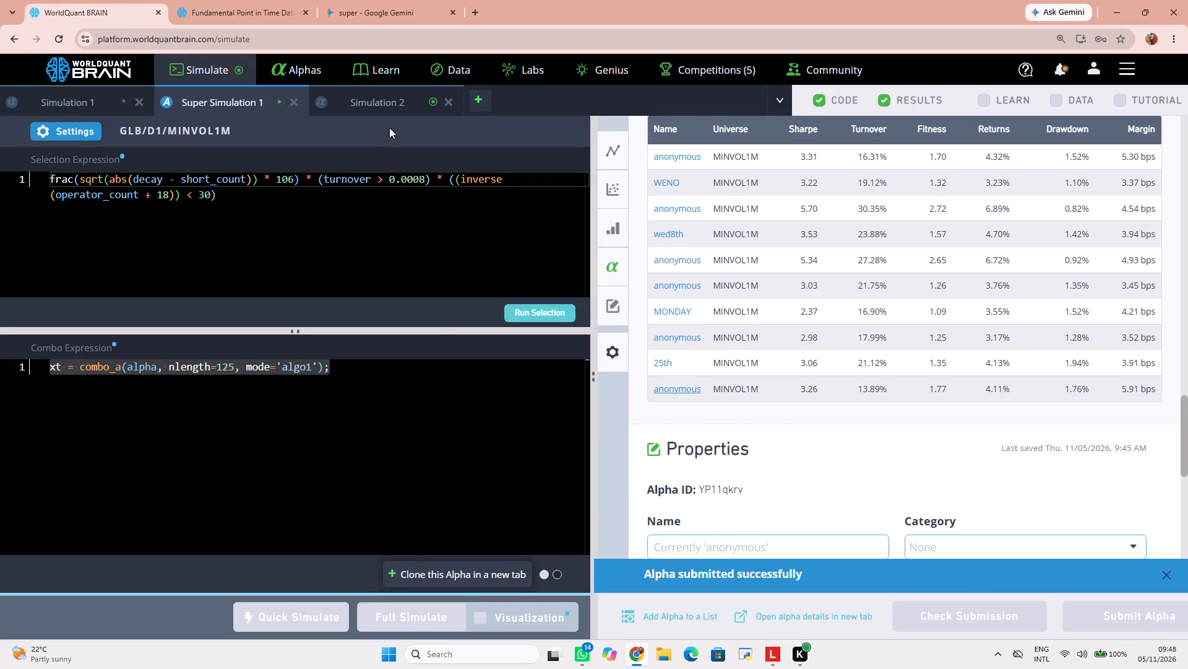
Run the submission check on Simulation 2's alpha and examine the failed test and warnings in IS Testing Status.
click(400, 103)
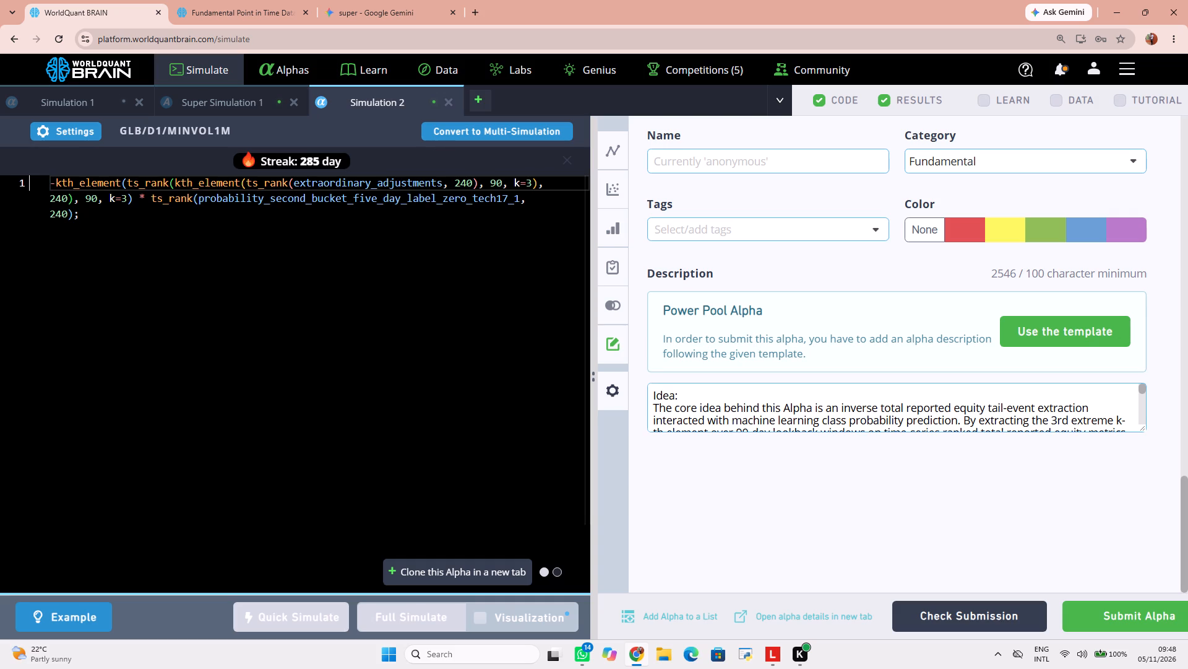
scroll(687, 227, down, 2)
click(916, 603)
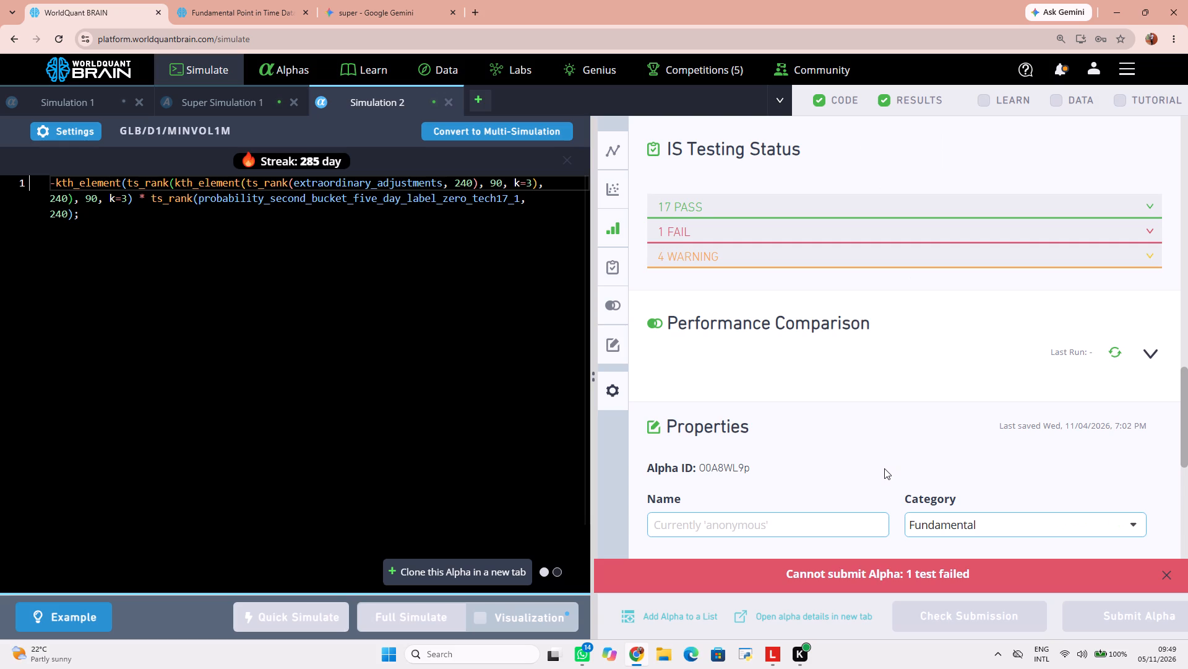
click(801, 235)
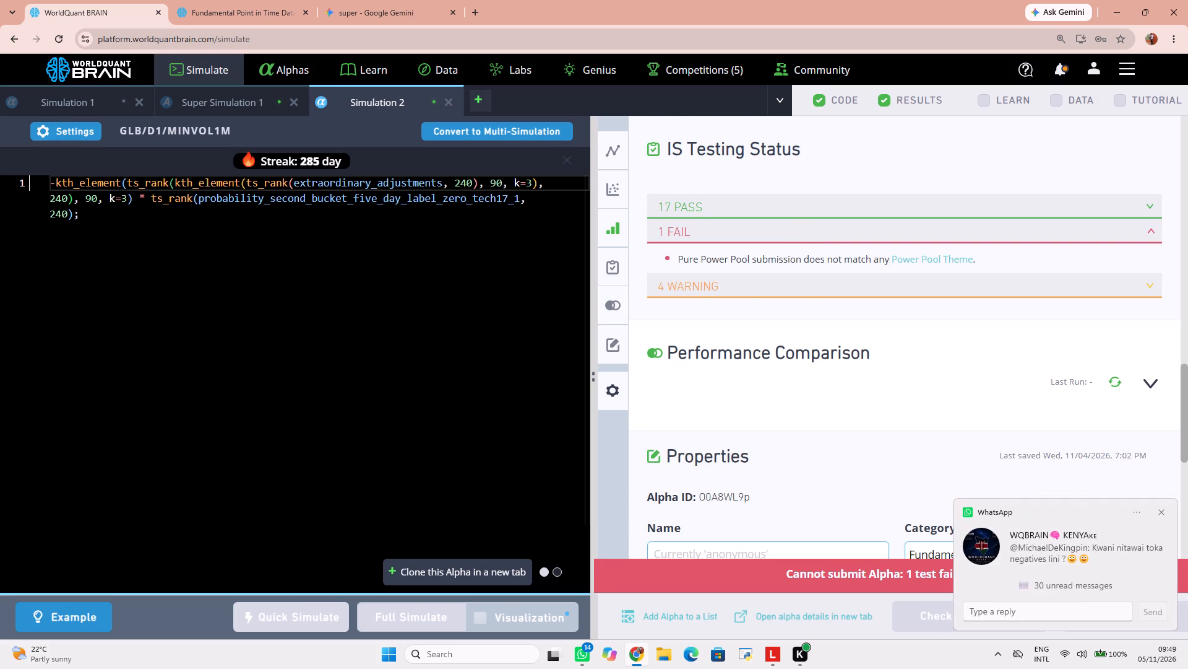
click(807, 298)
scroll(845, 237, down, 1)
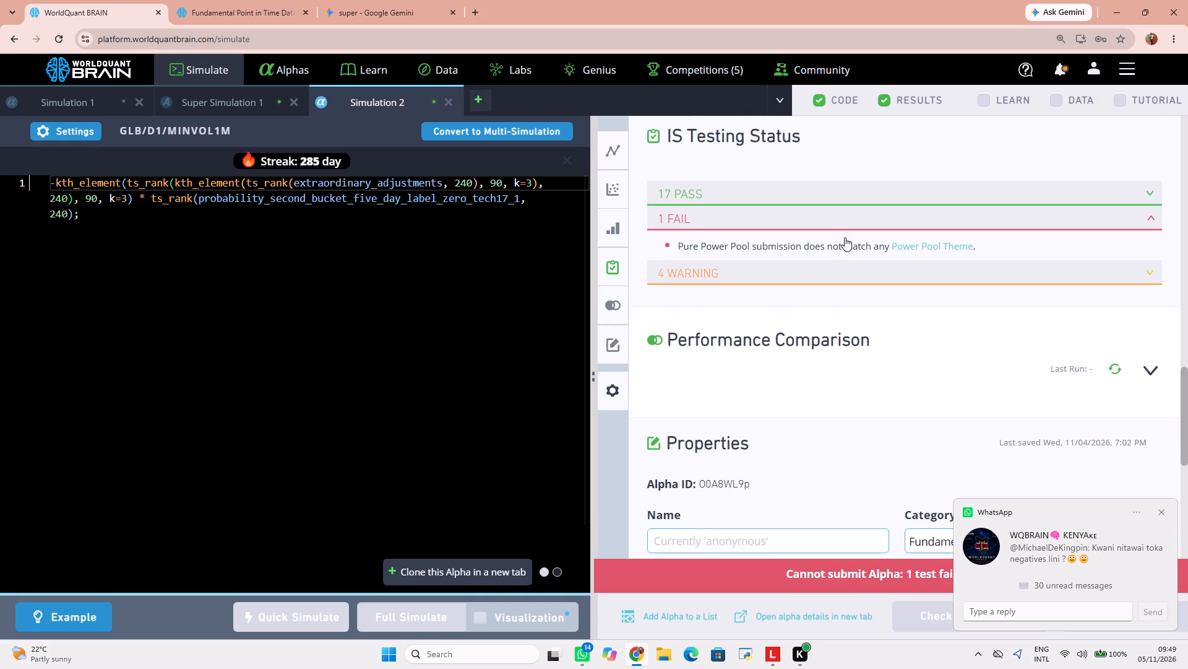
scroll(845, 237, down, 1)
click(859, 170)
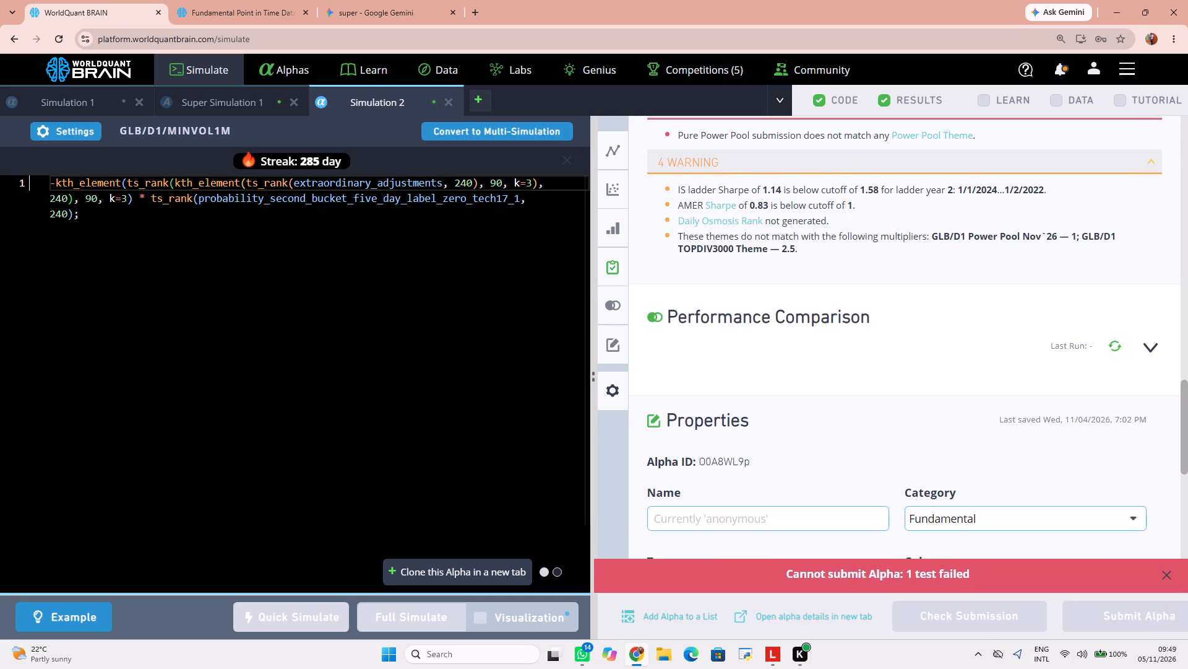
Set Simulation 2's universe to TOP3000, apply the settings and run a full simulation of the alpha.
click(80, 134)
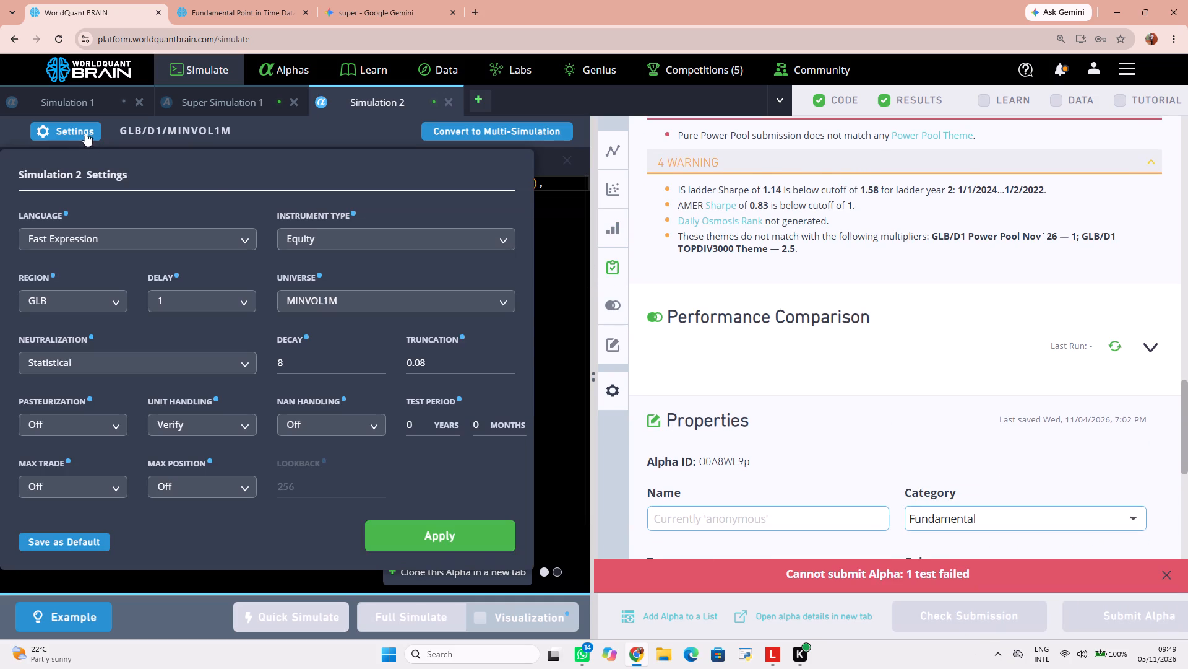
click(350, 294)
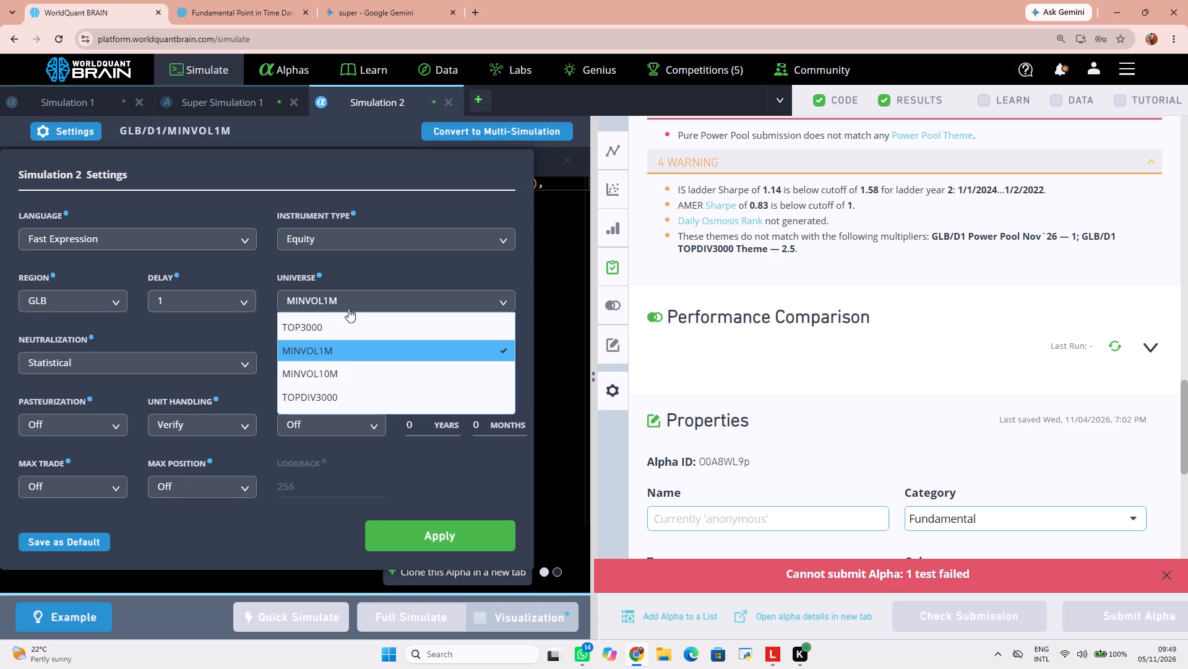
click(348, 326)
click(419, 528)
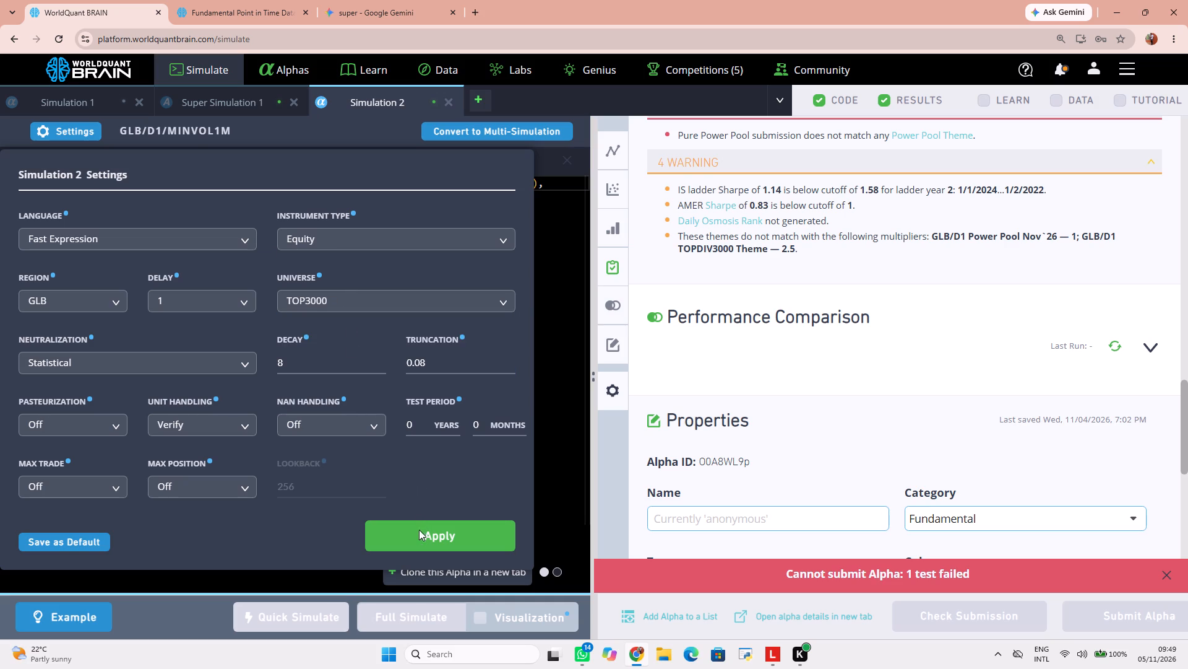
click(421, 608)
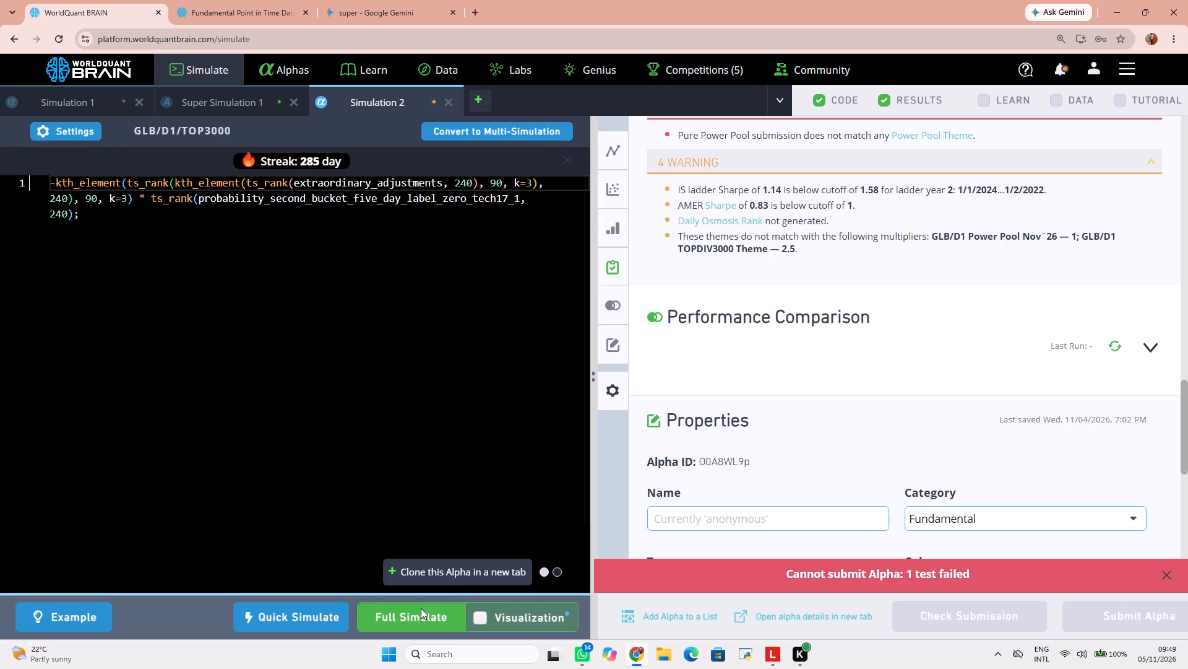
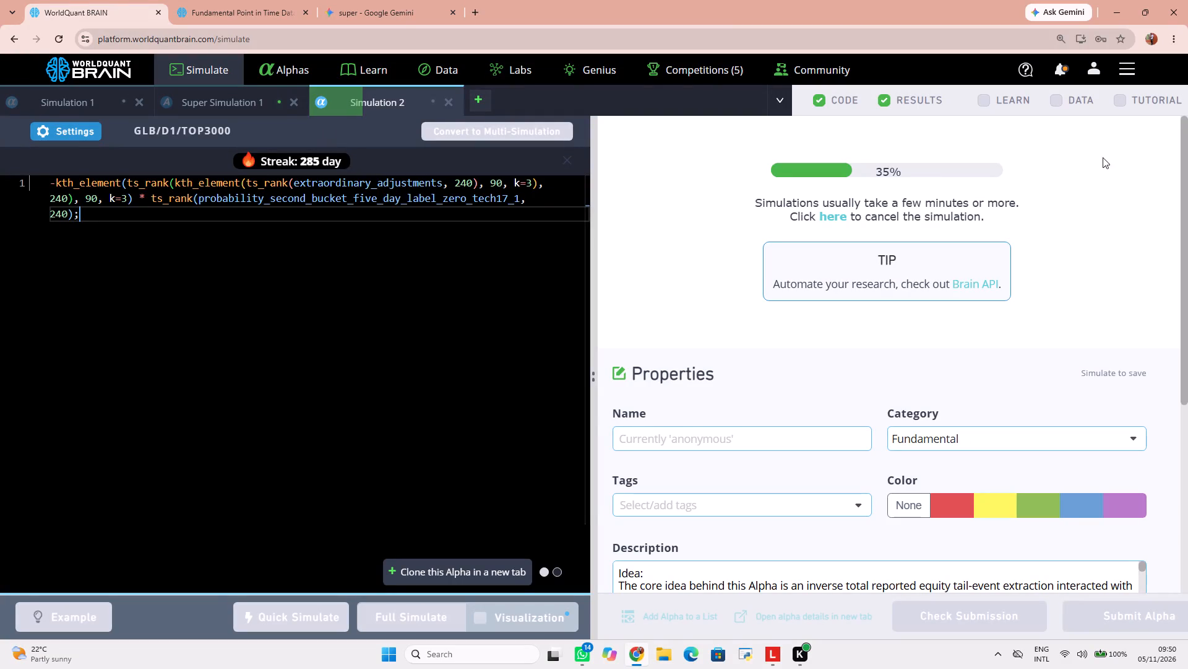
Open the account's performance metrics while the simulation runs, and go from there to the public profile.
click(1096, 74)
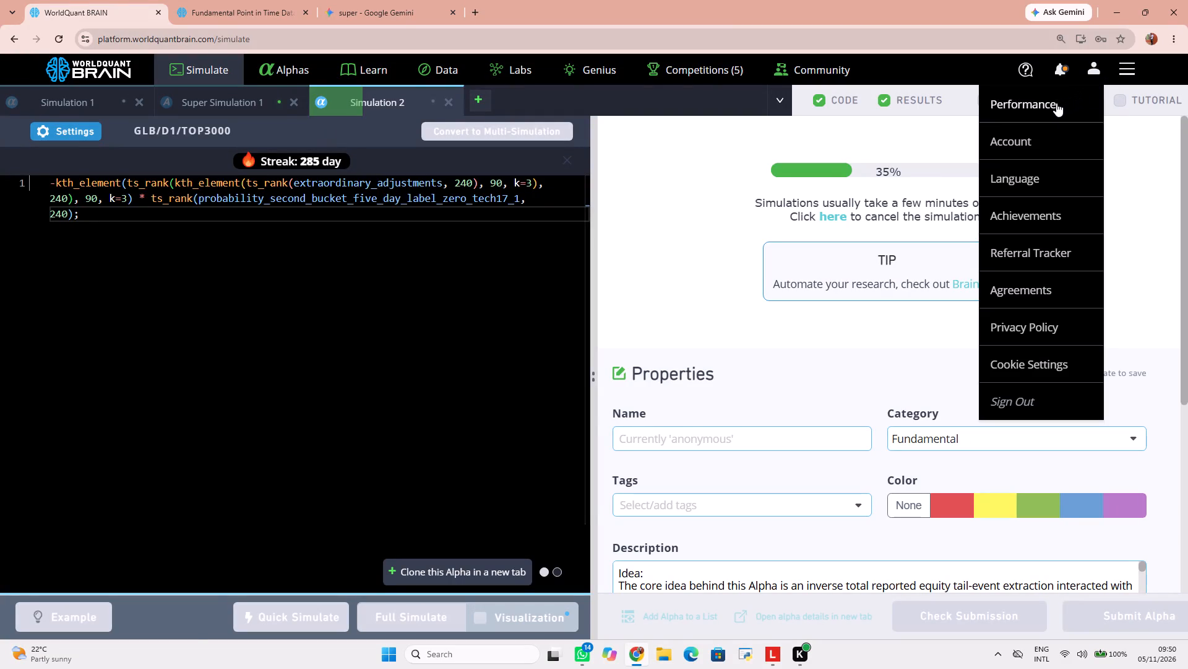
click(1056, 103)
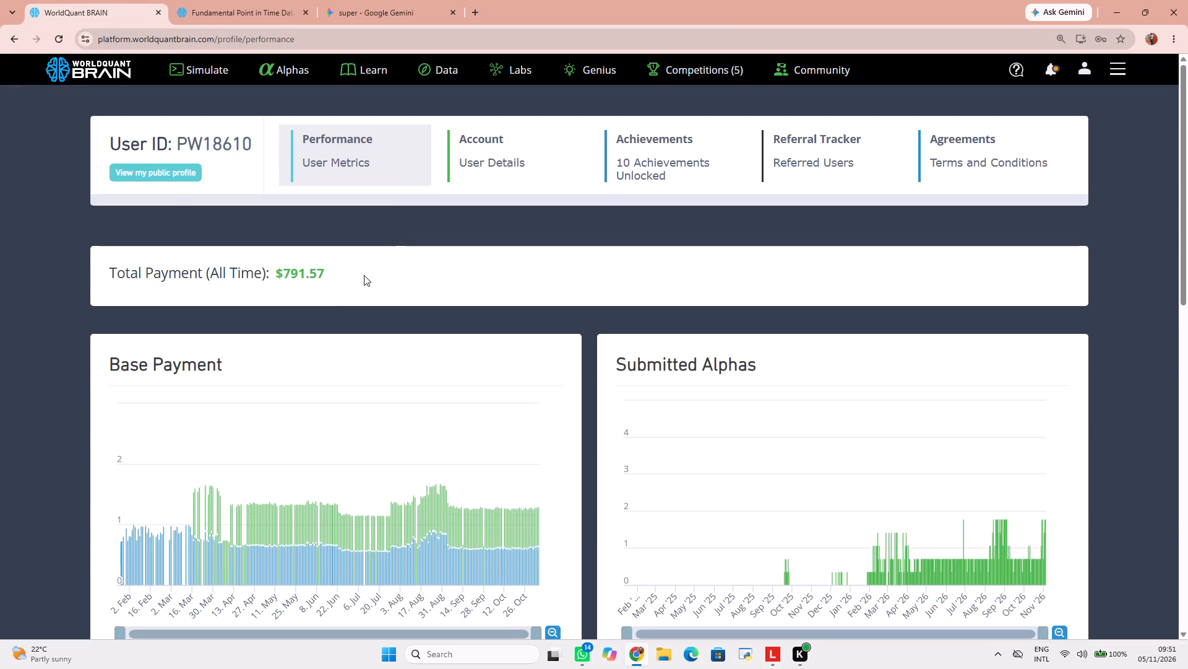
click(164, 173)
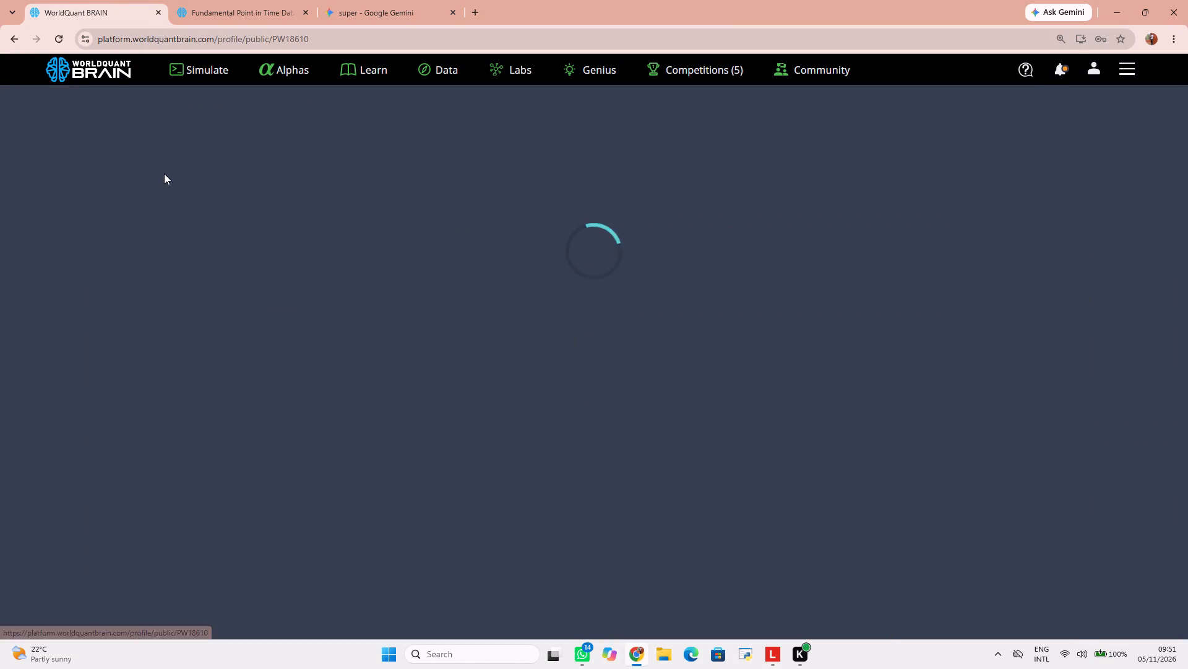
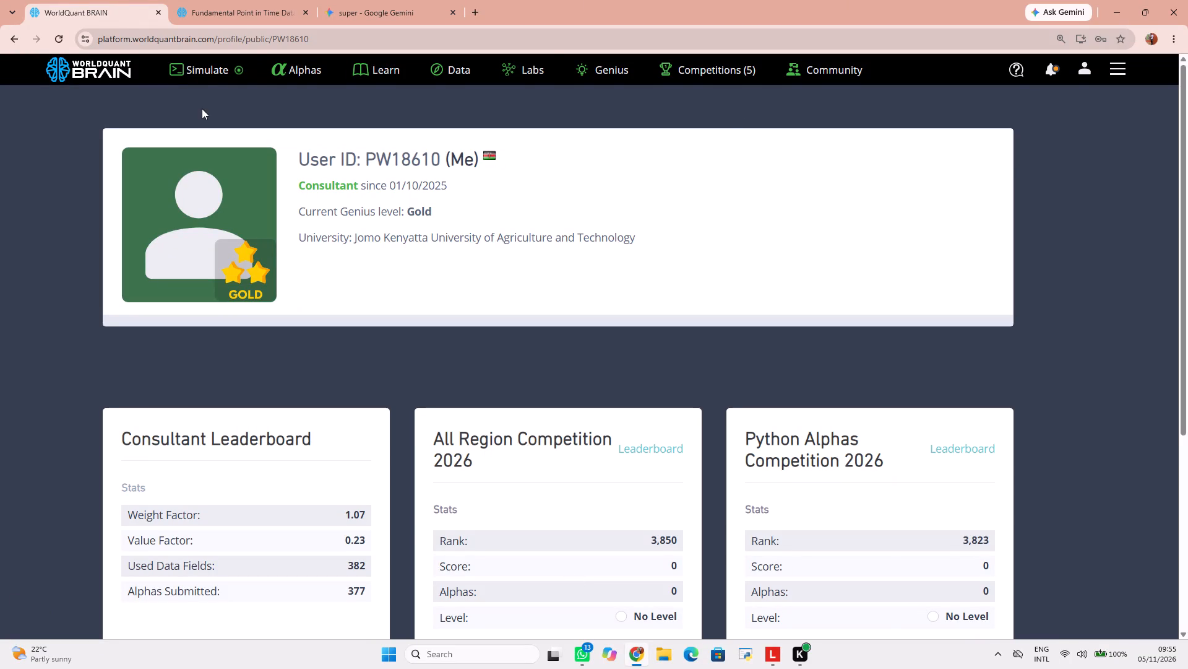
Return to Simulation 2 and review its PnL chart and in-sample summary results.
click(202, 70)
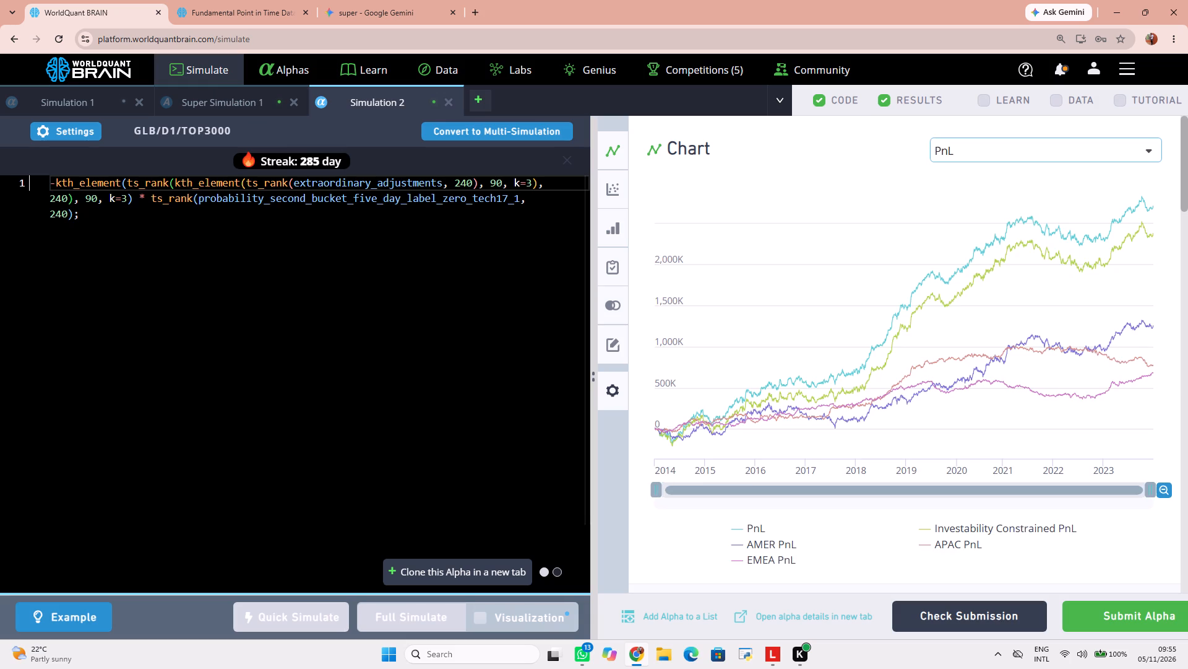
scroll(750, 310, down, 10)
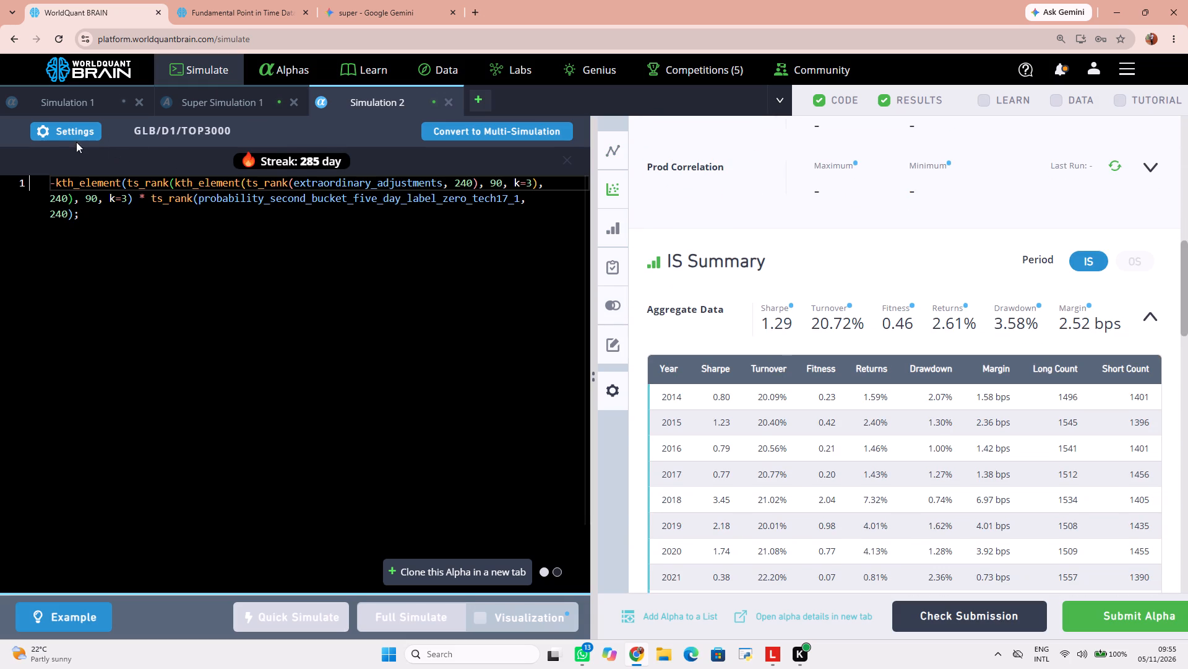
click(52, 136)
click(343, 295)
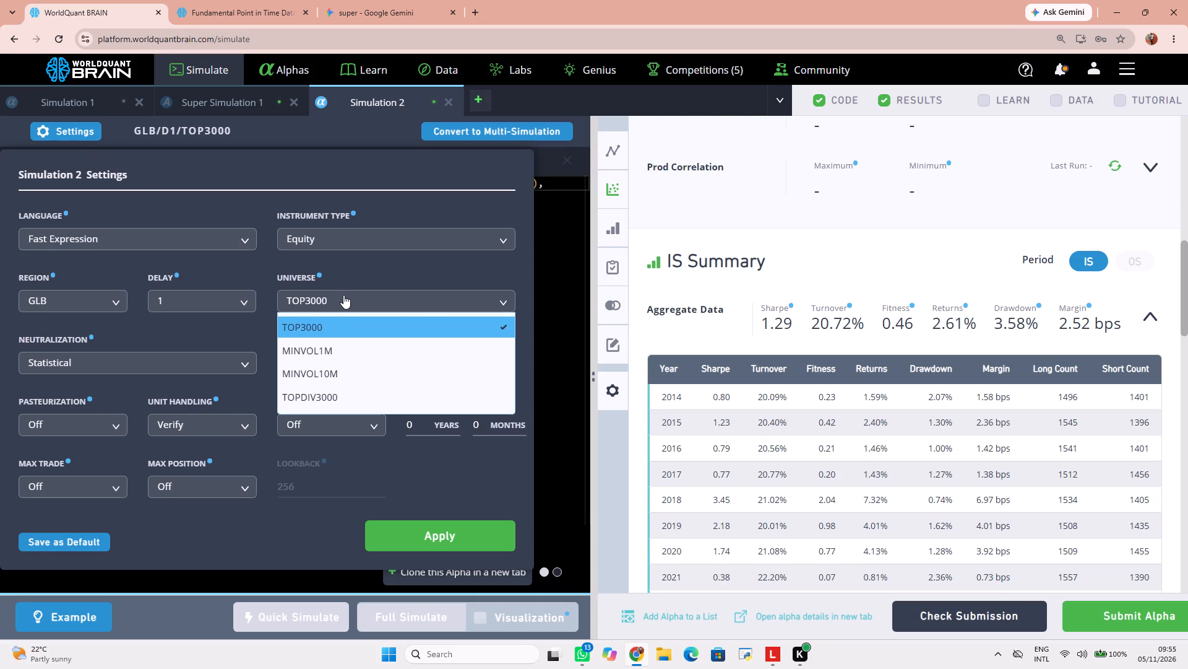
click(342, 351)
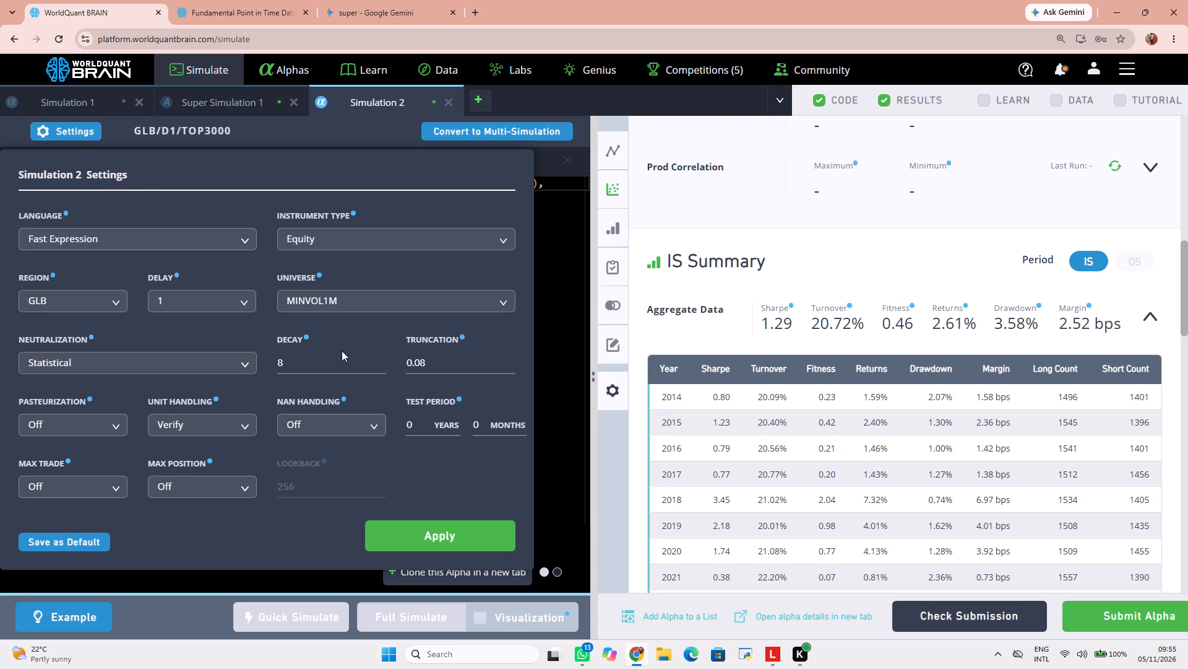
Browse the Fundamental Point in Time Data fields through page 8 and copy the field name fnd23_annfvmfm_inds.
click(239, 7)
scroll(932, 554, down, 9)
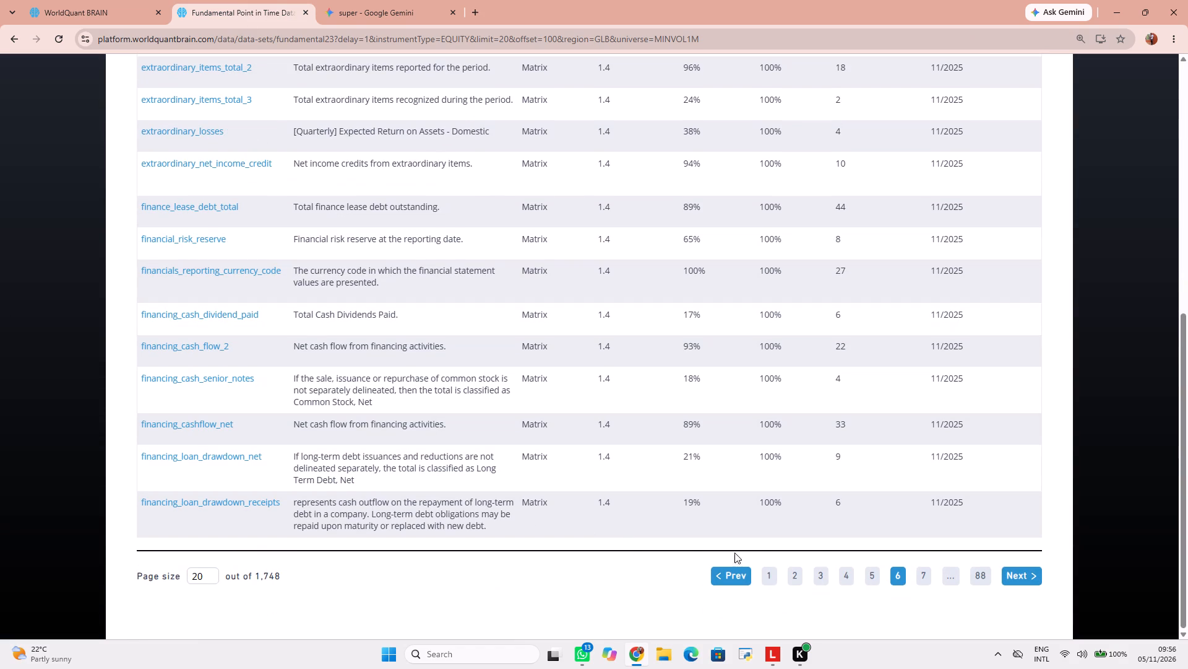
click(918, 579)
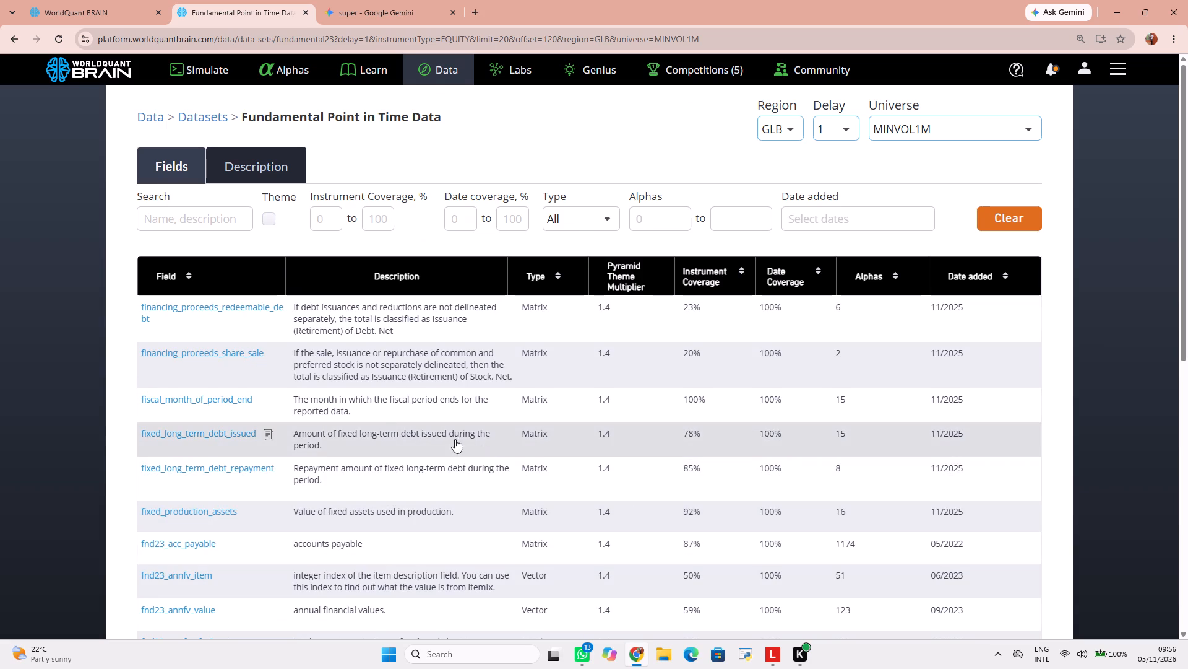
scroll(384, 424, down, 11)
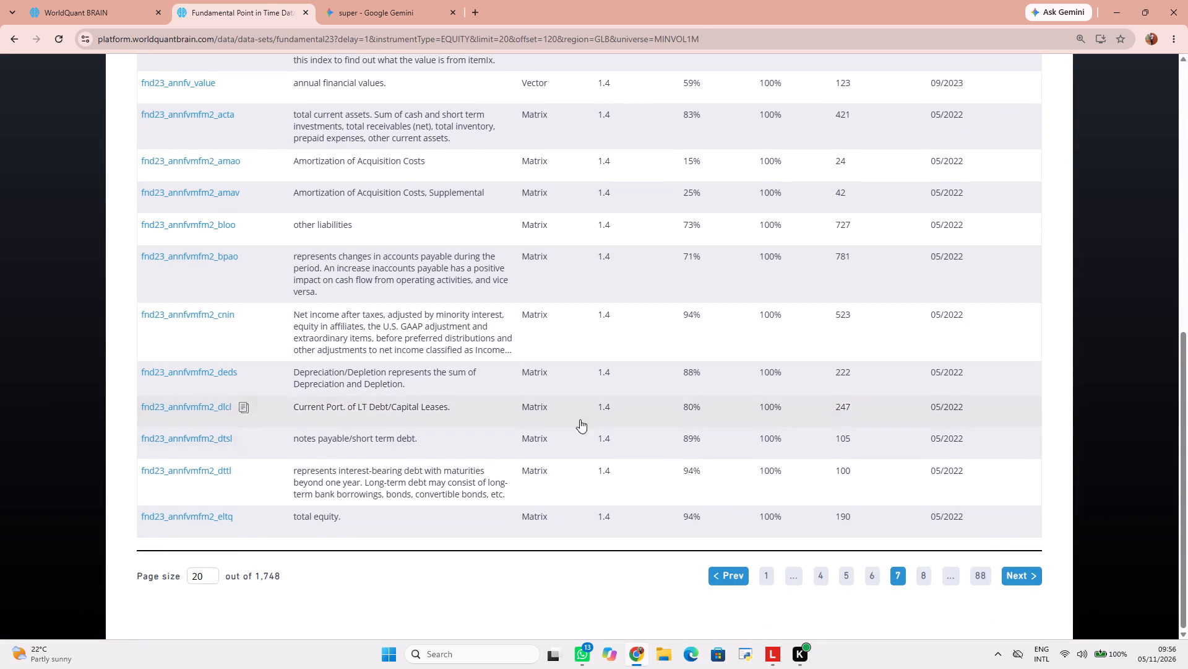
click(925, 570)
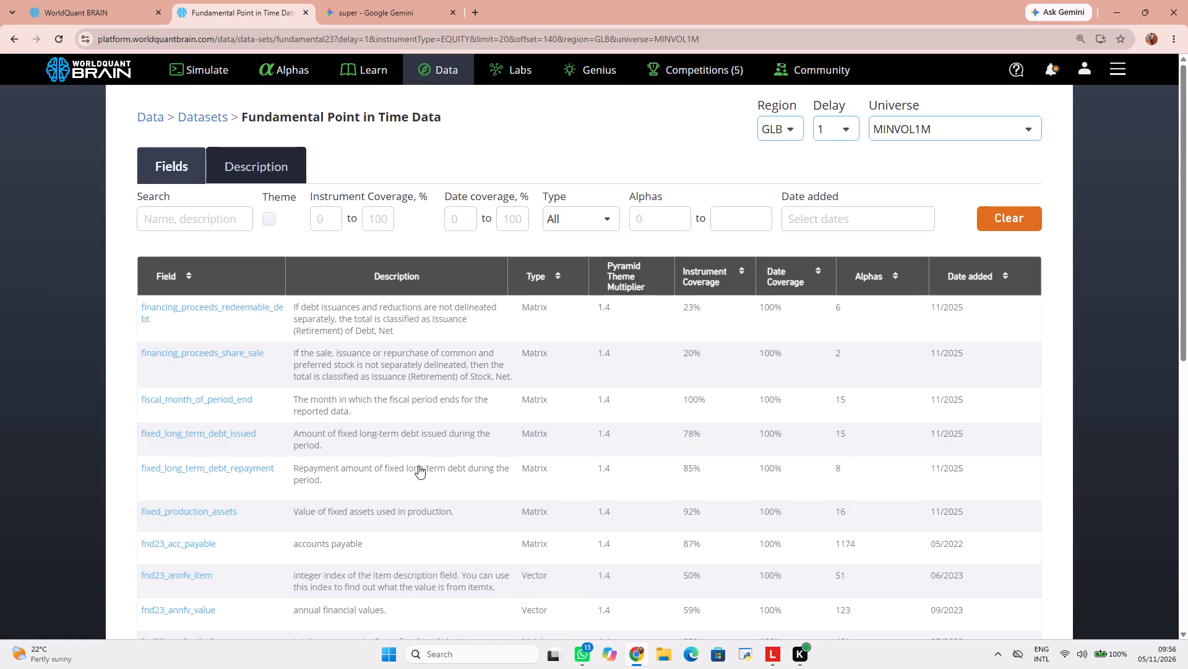
scroll(262, 426, down, 6)
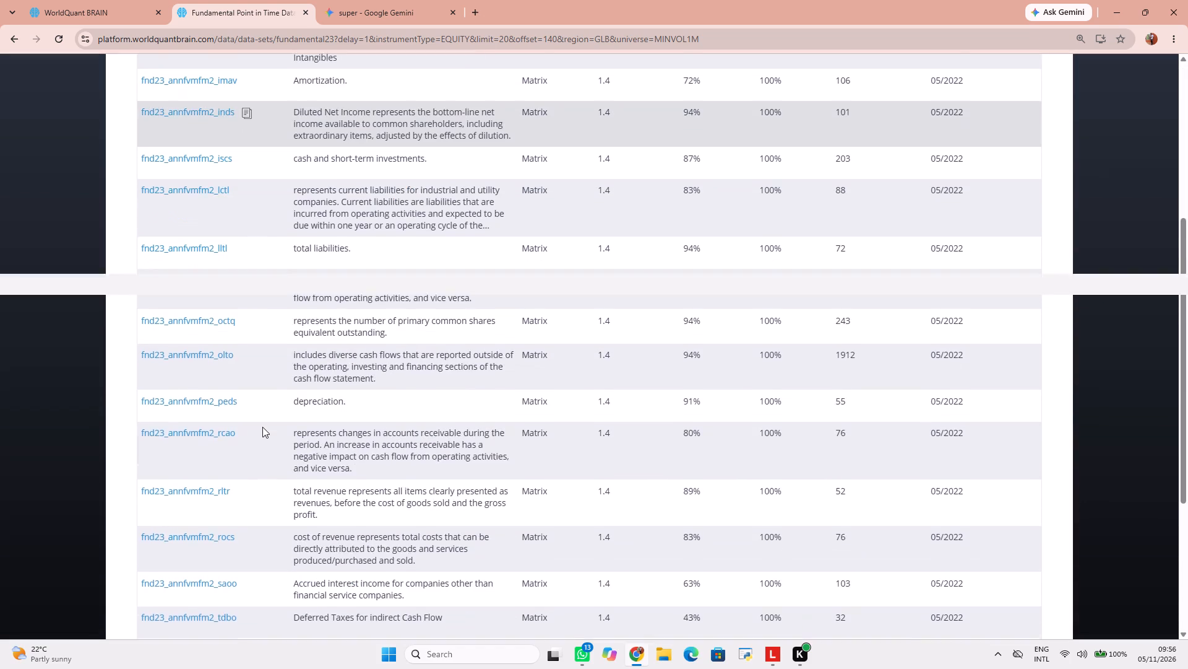
scroll(262, 427, down, 2)
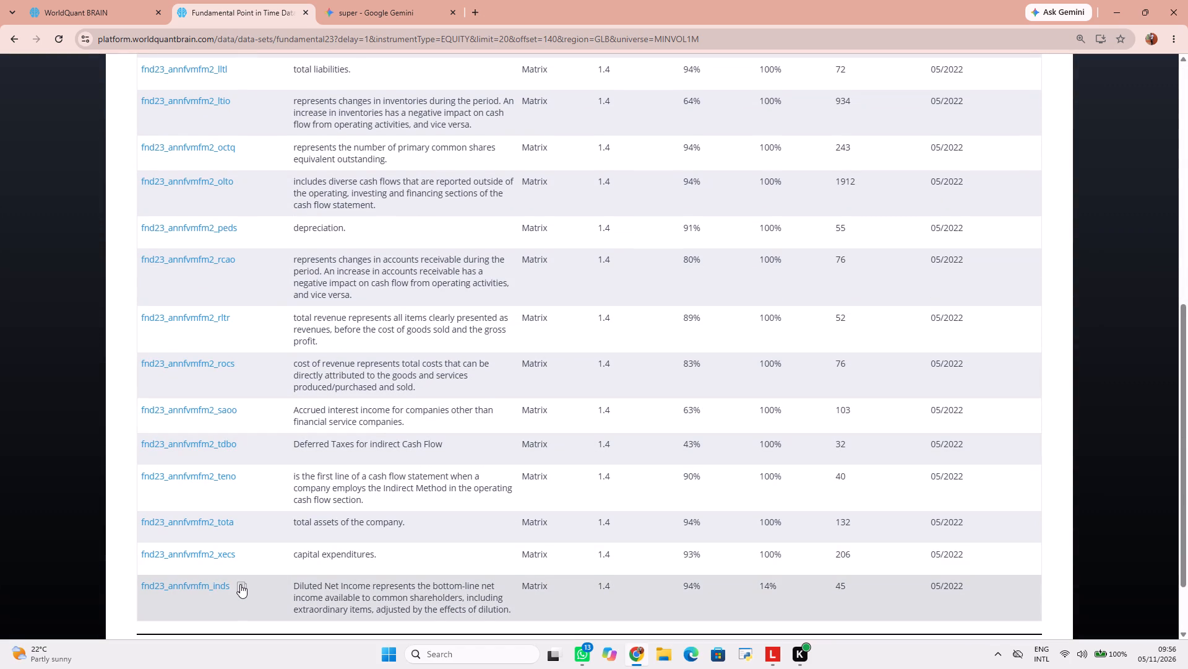
click(239, 585)
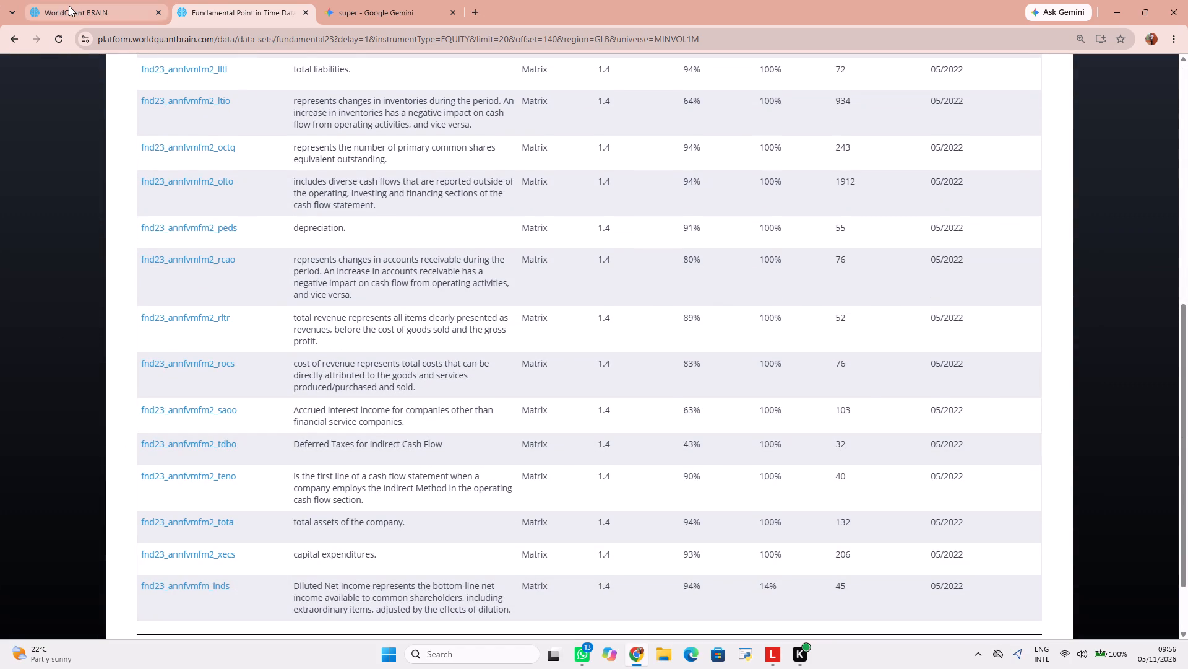
Replace extraordinary_adjustments with fnd23_annfvmfm_inds in the Simulation 2 expression and run a full simulation.
click(69, 6)
click(81, 139)
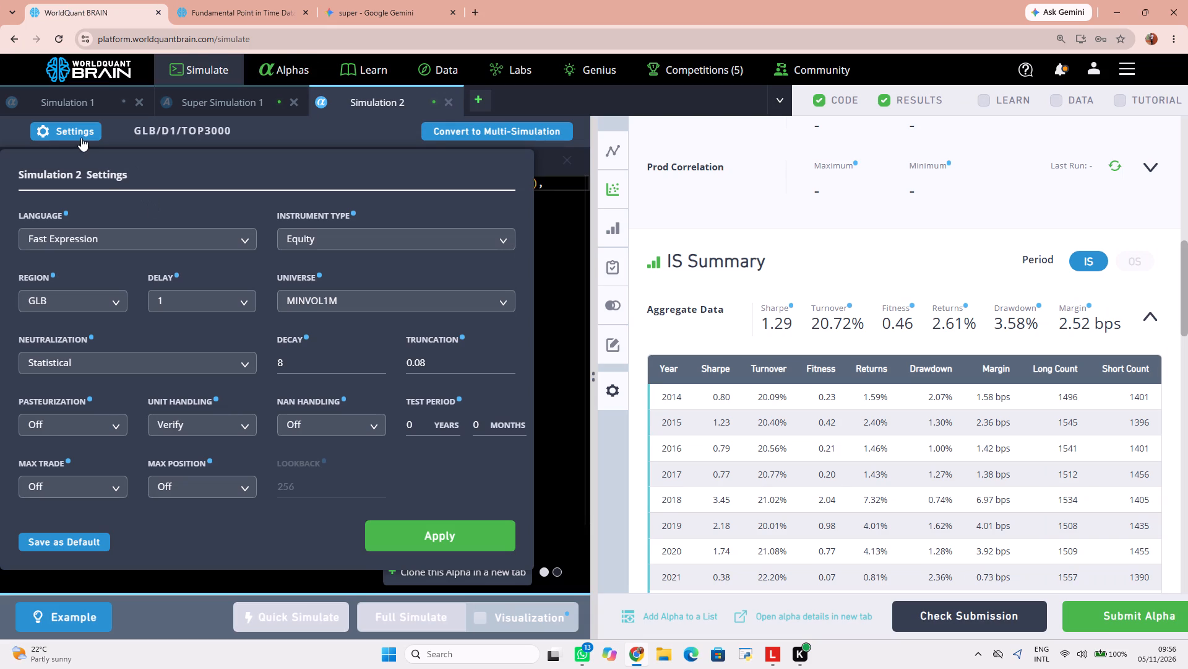
double_click(315, 185)
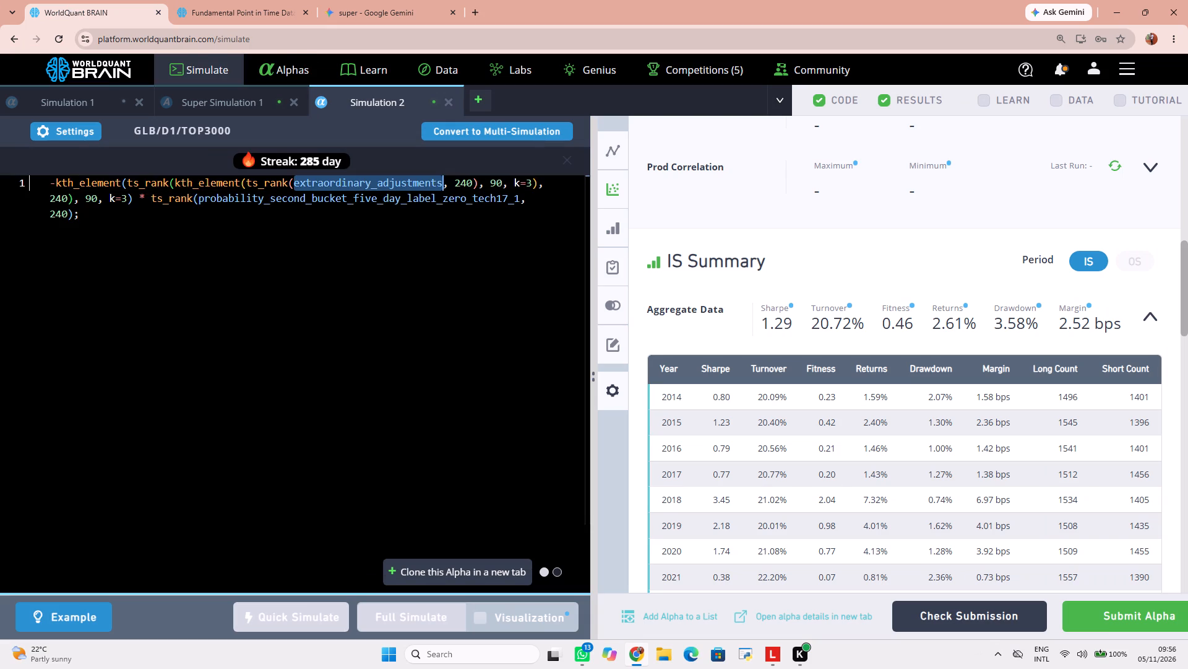
key(BackSpace)
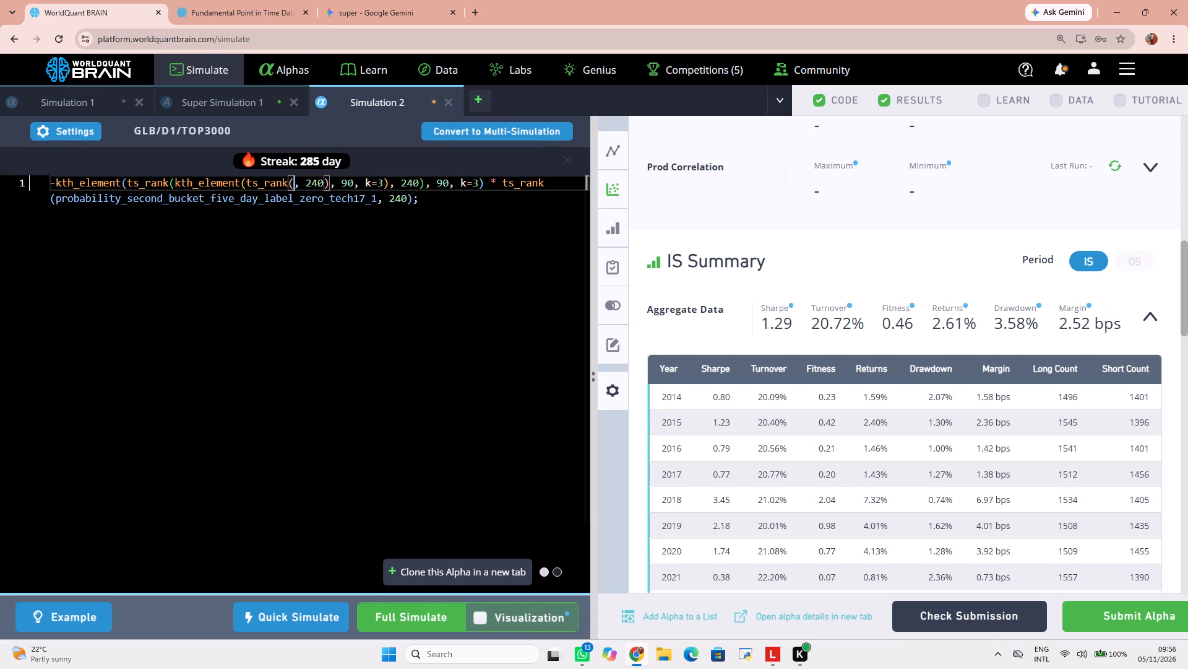
key(ctrl+v)
click(392, 614)
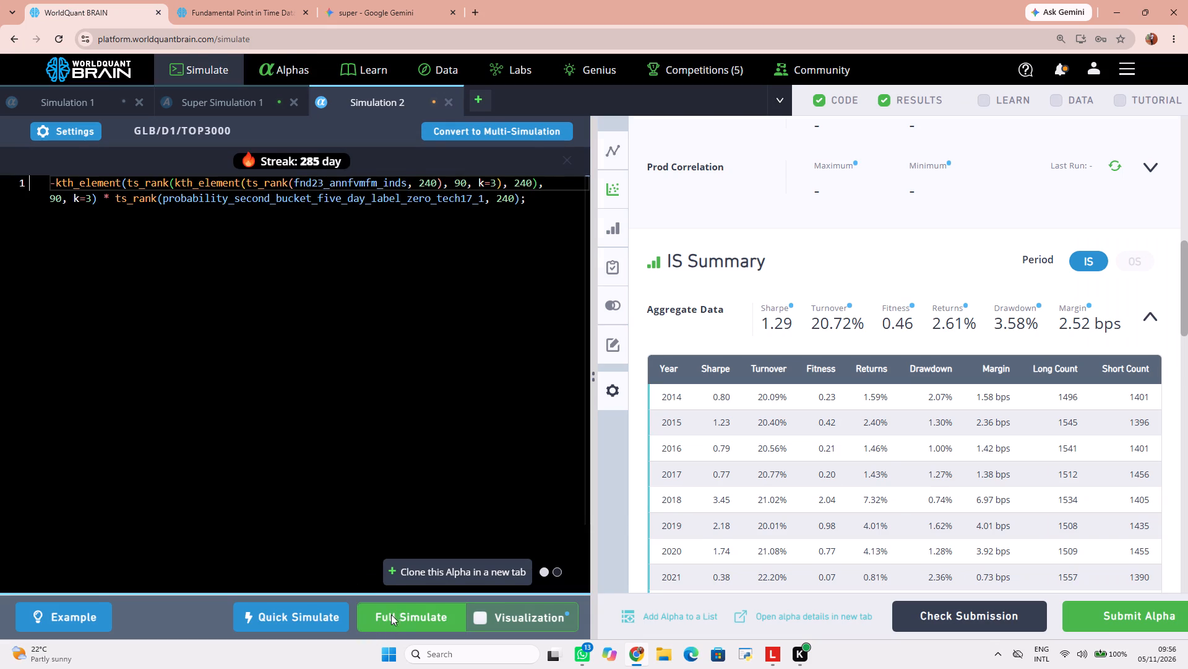
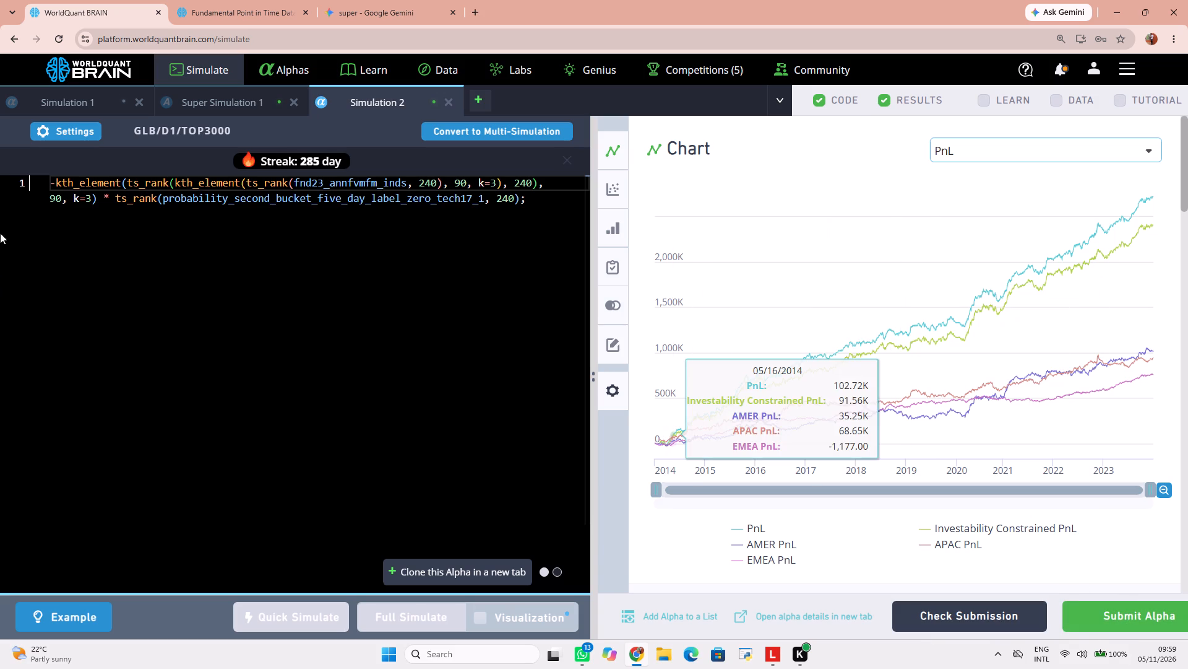
Change the Simulation 2 universe to MINVOL1M and run a full simulation.
click(68, 136)
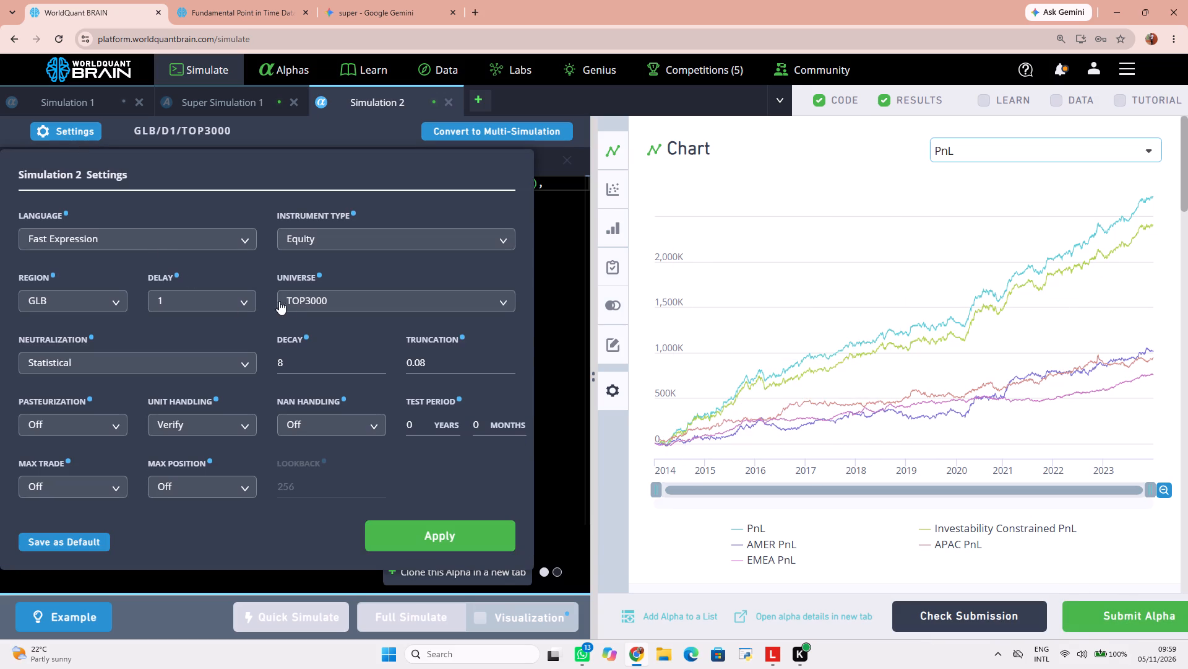
click(290, 302)
click(308, 346)
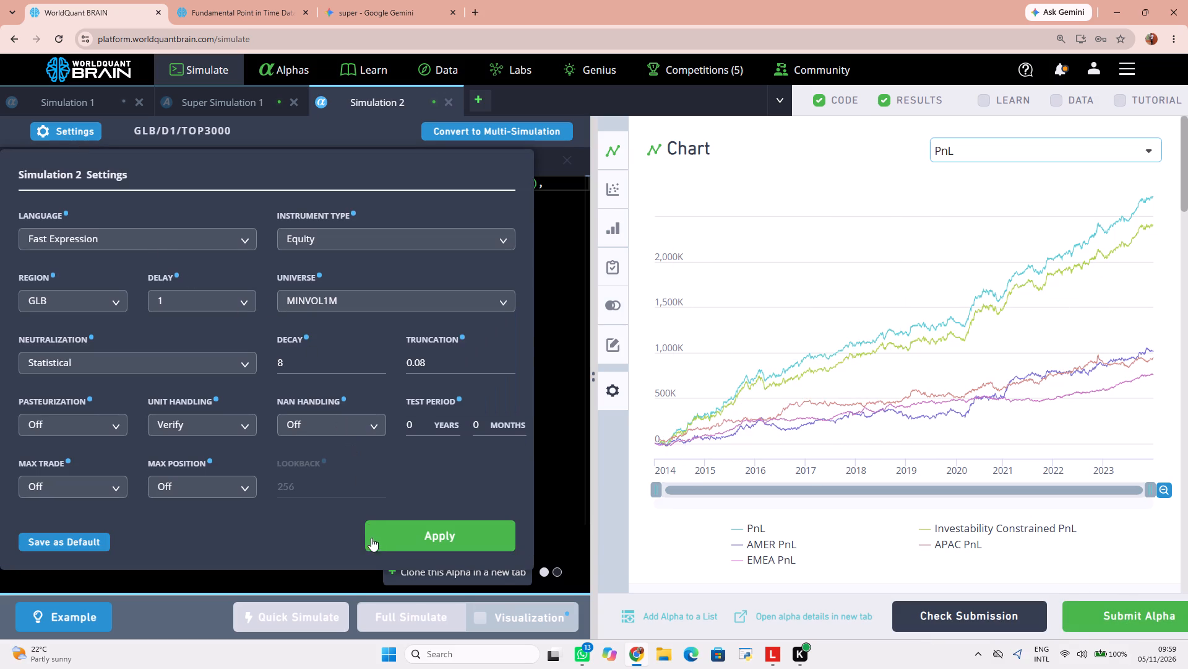
click(377, 541)
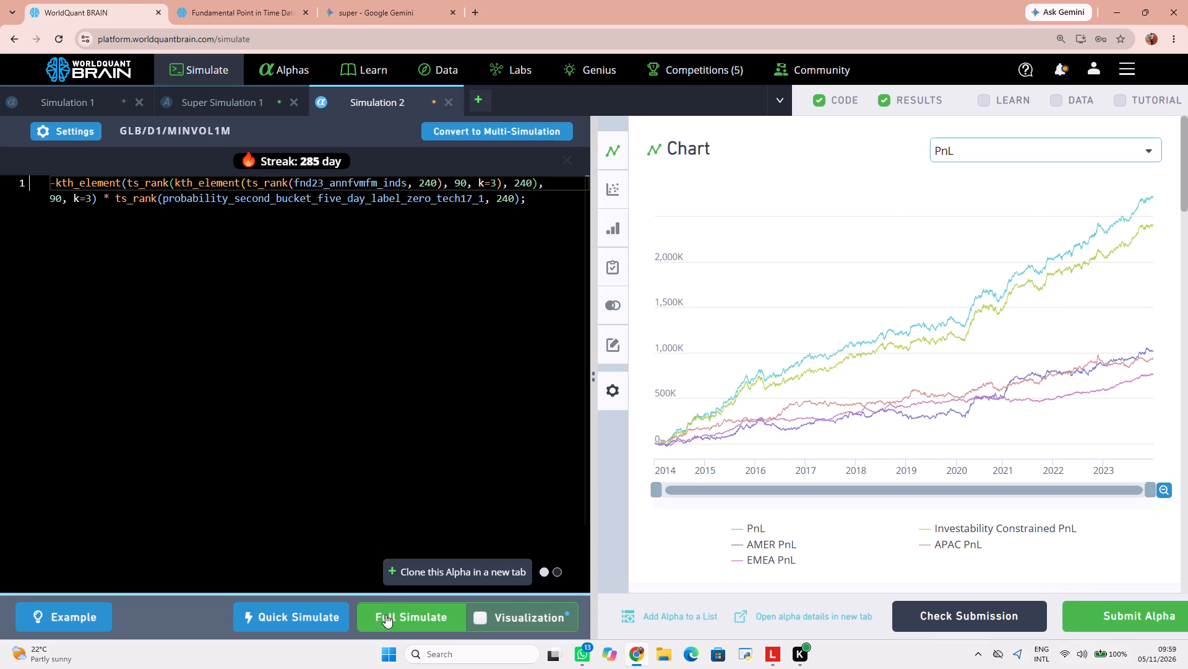
click(386, 618)
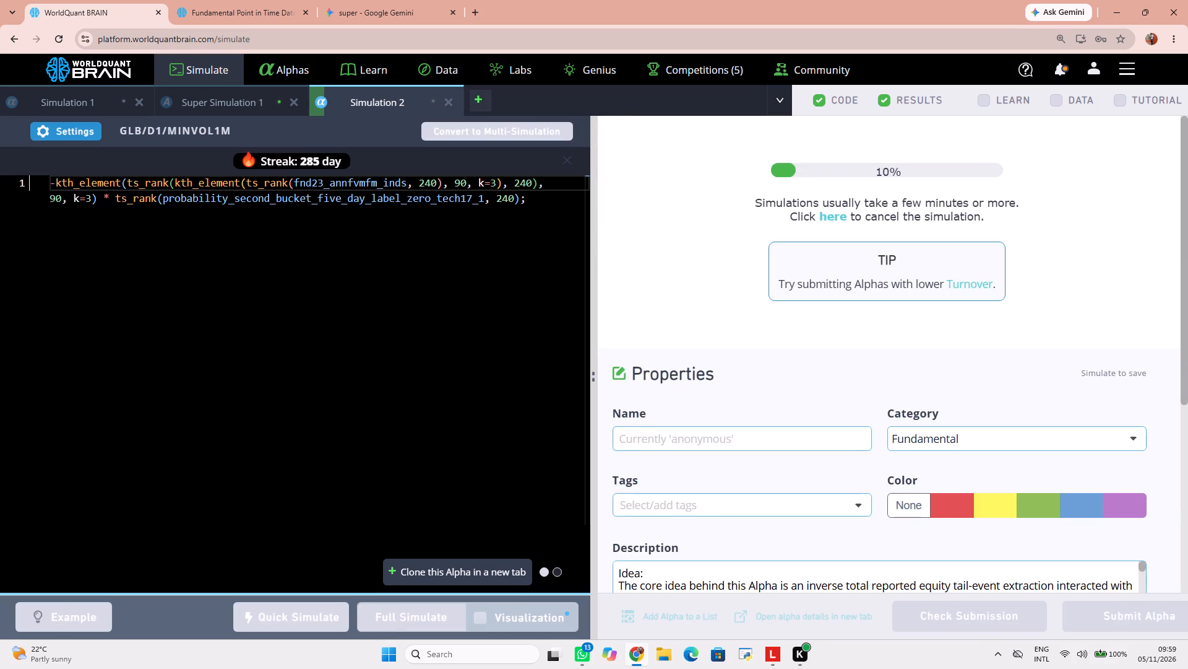
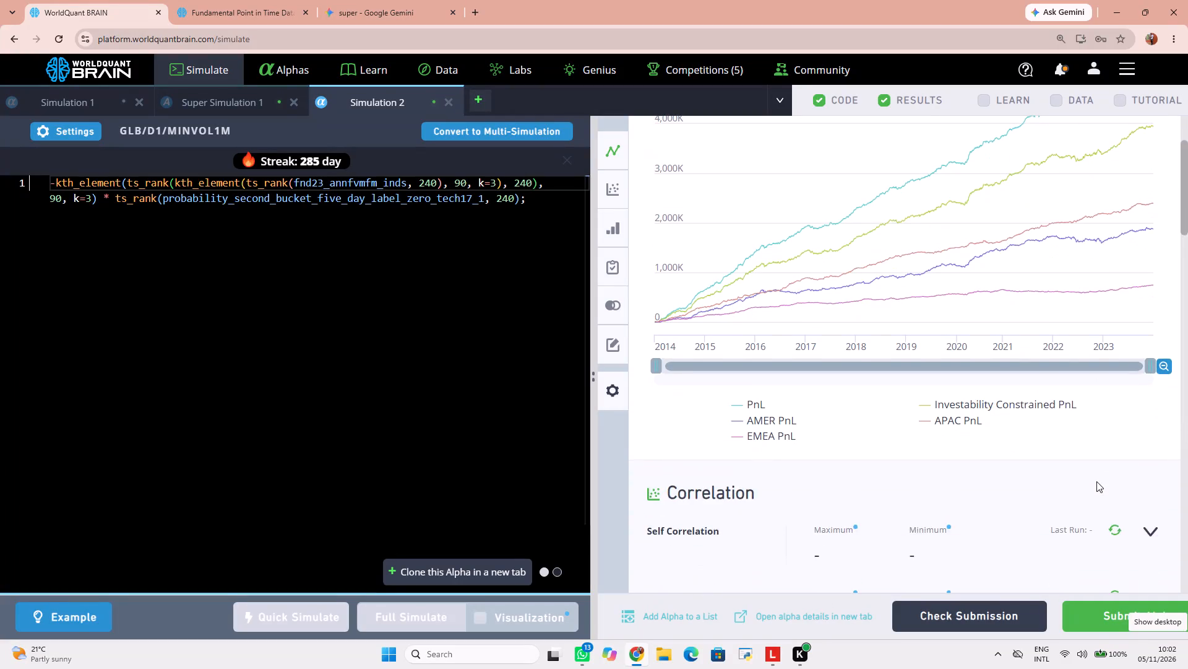
Run the Prod Correlation check for the Simulation 2 alpha.
scroll(1098, 481, down, 5)
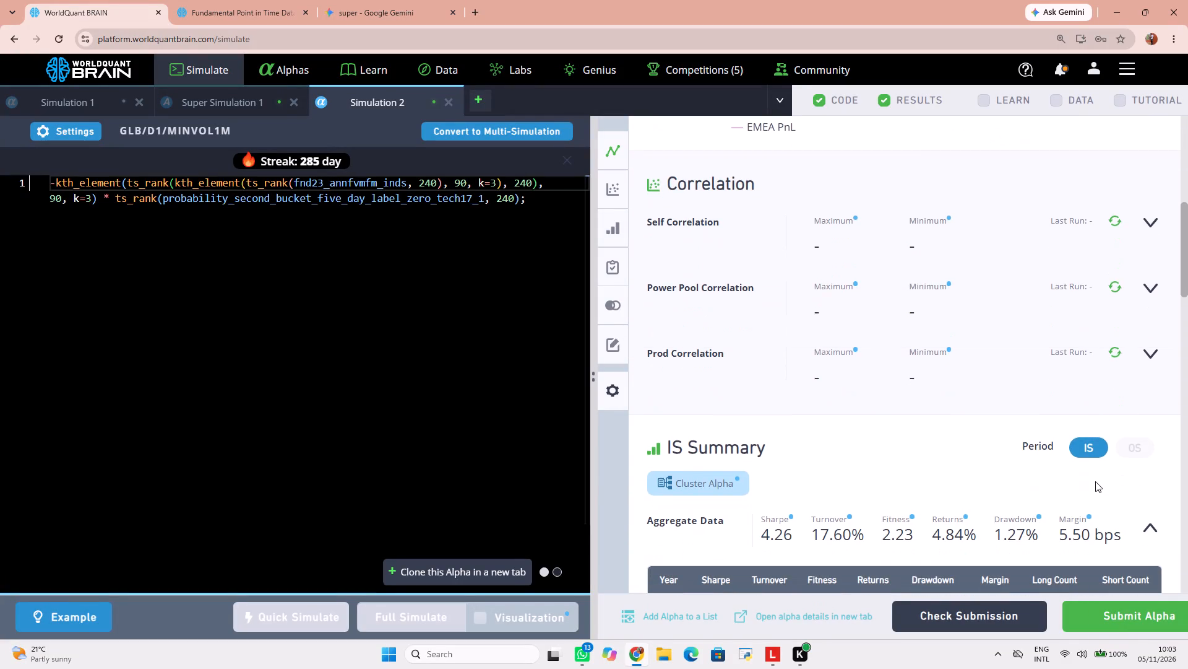
click(1113, 350)
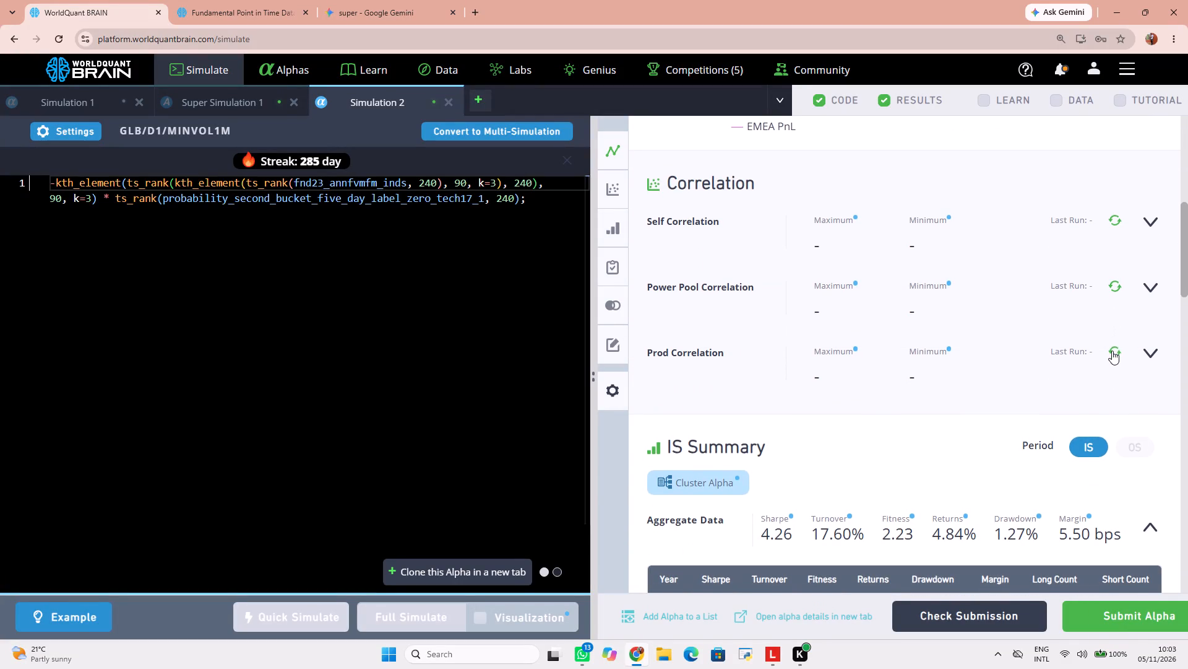
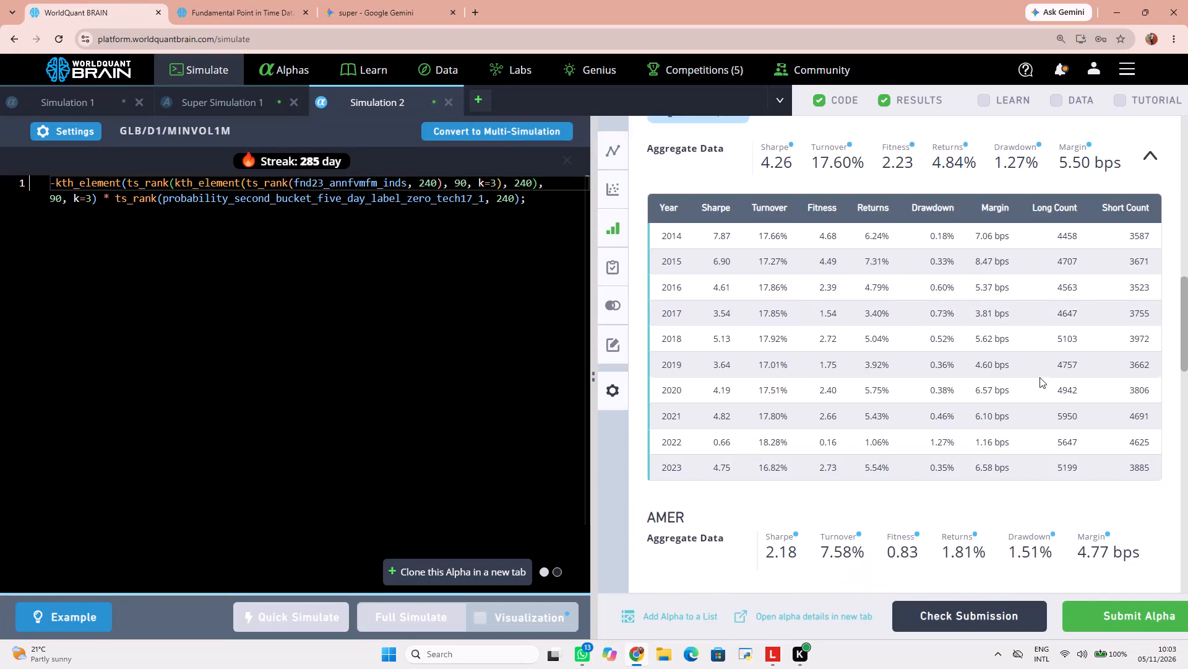
scroll(1038, 378, down, 13)
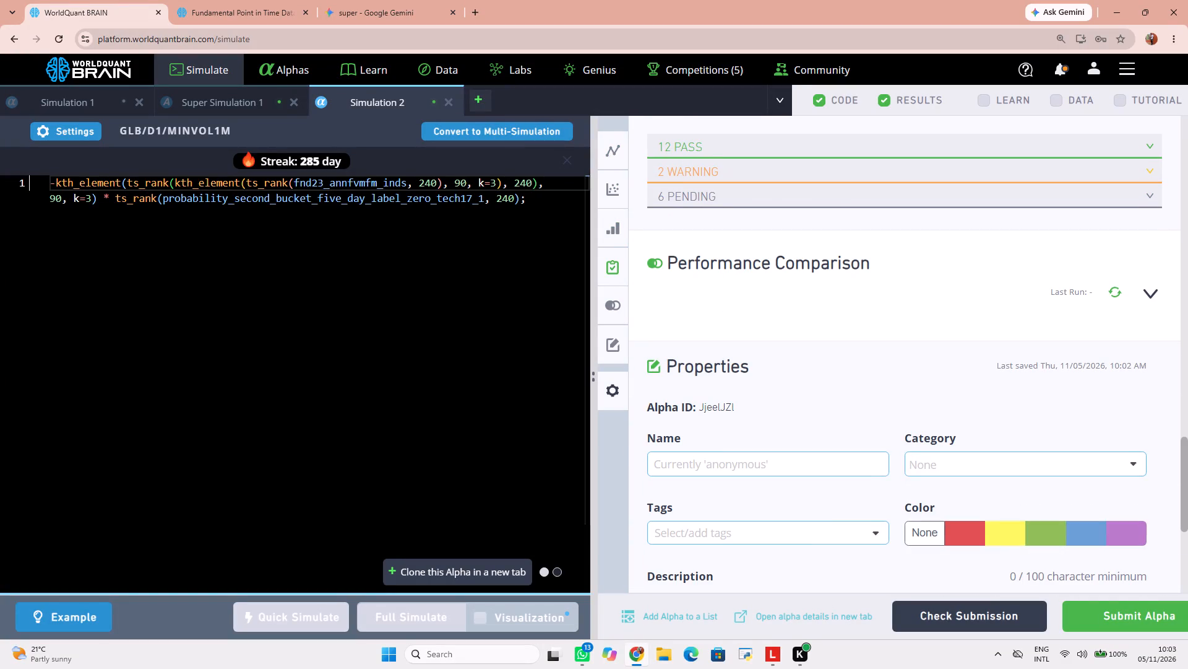
drag(535, 204, 75, 181)
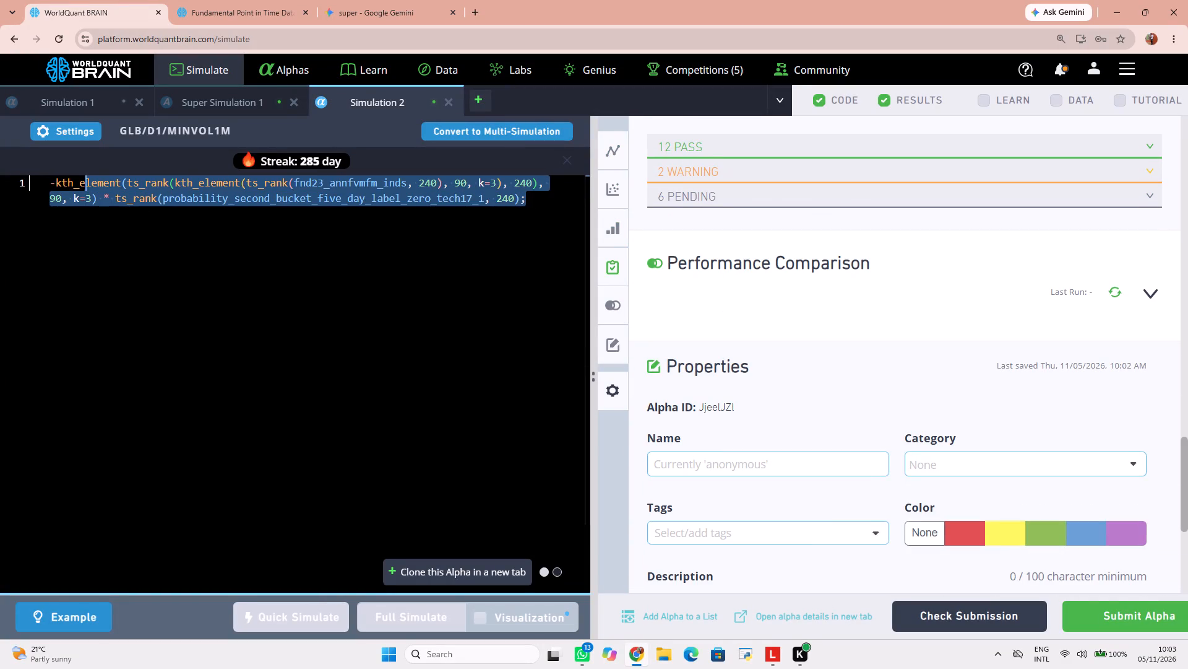
drag(75, 181, 49, 179)
right_click(54, 185)
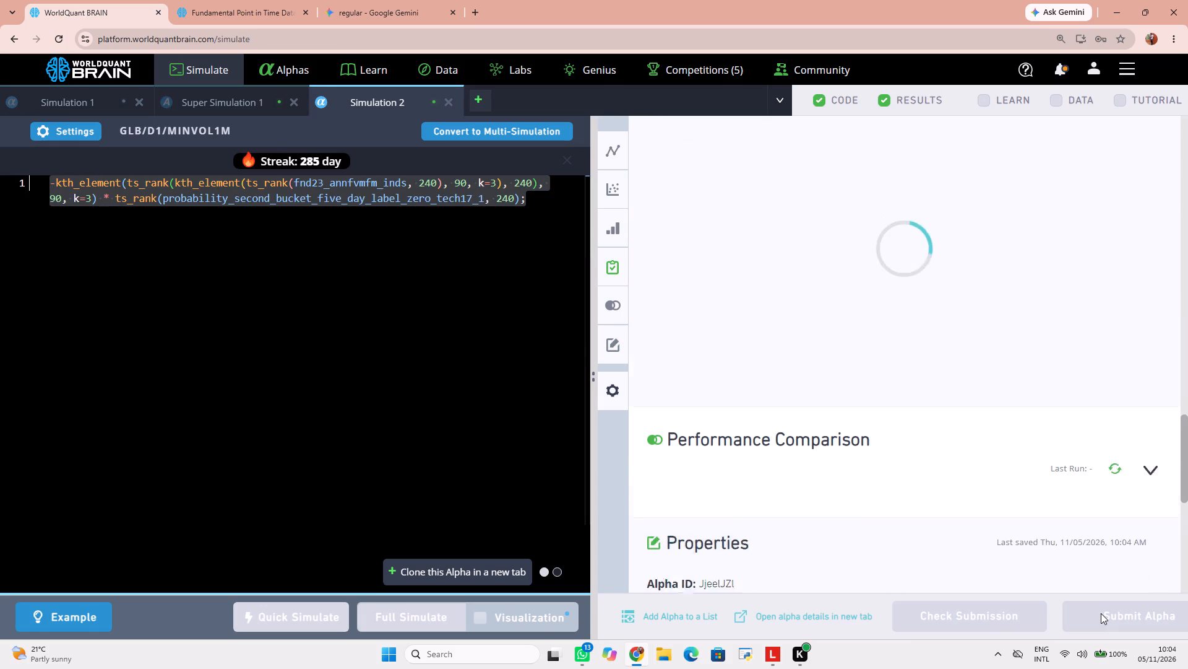
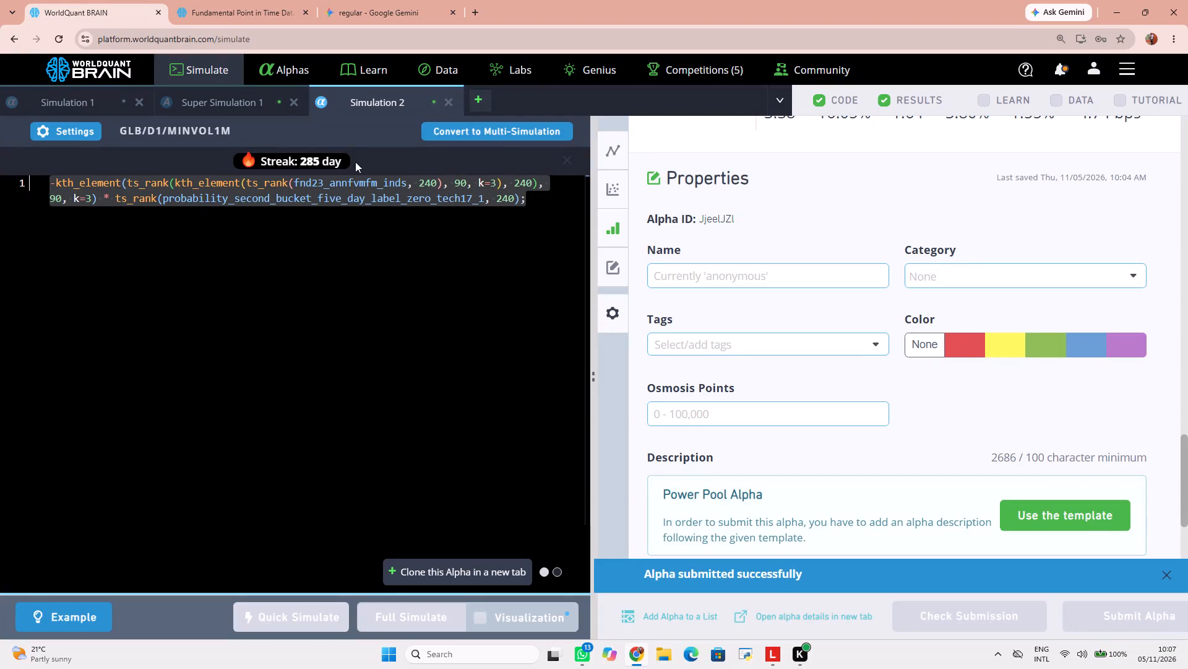
Replace fnd23_annfvmfm_inds in the Simulation 2 expression with fnd23_annfvmfm2_xecs copied from the dataset's field list, and run a full simulation.
click(207, 17)
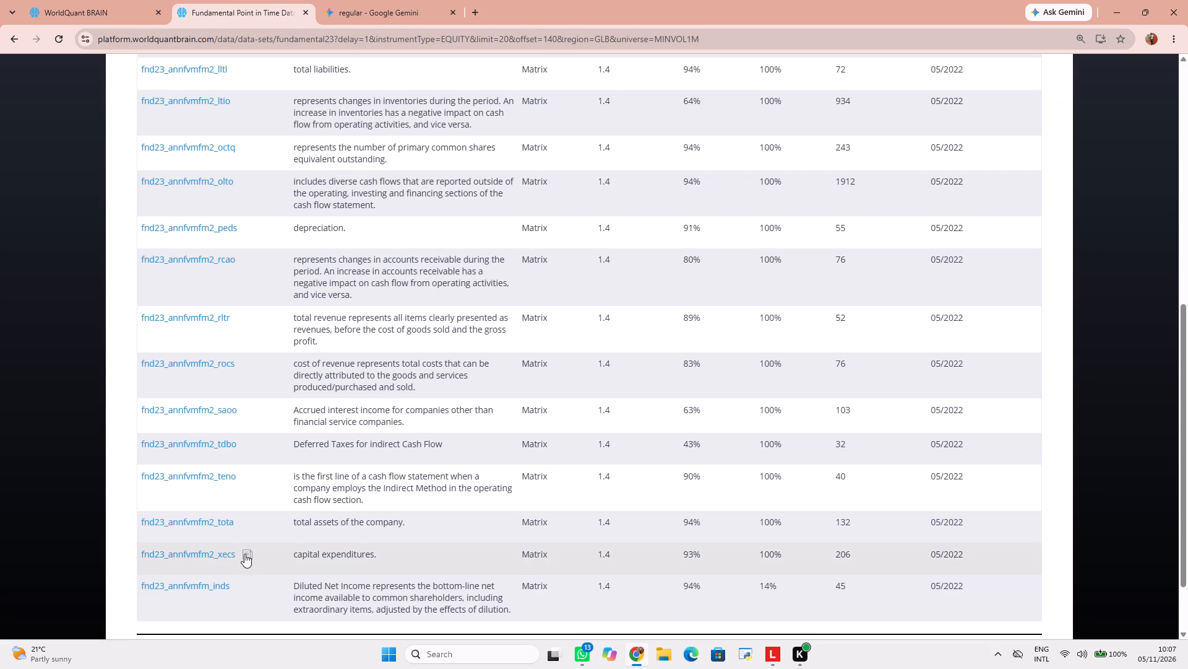
click(244, 556)
click(44, 3)
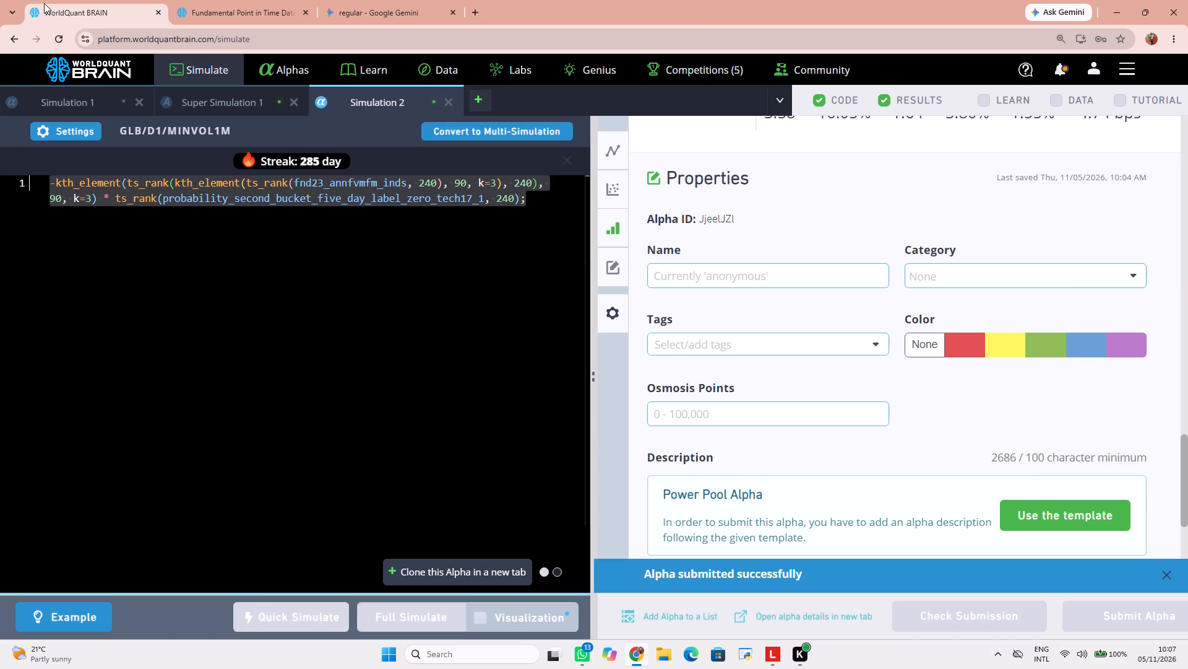
click(343, 289)
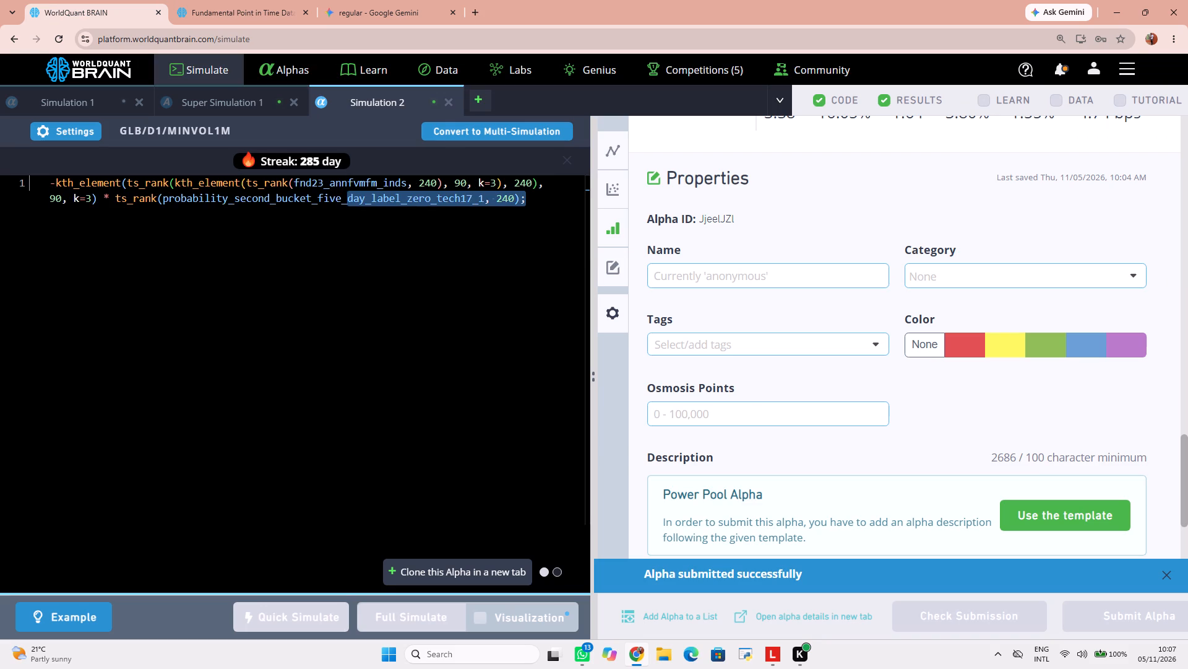
double_click(332, 180)
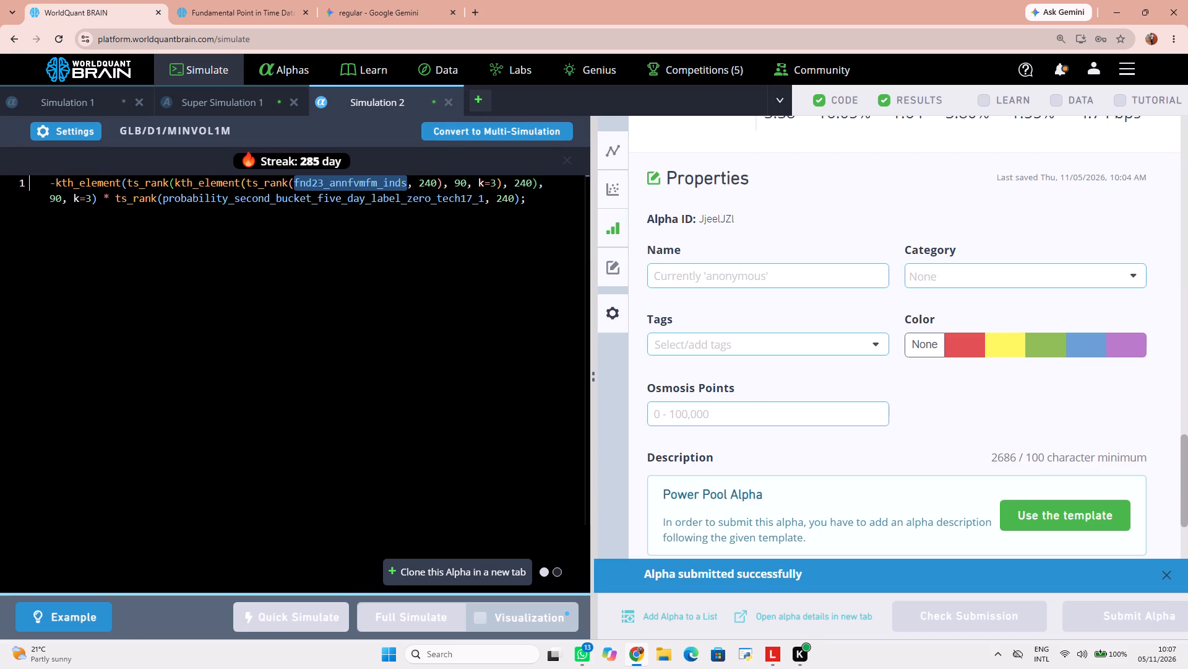
key(BackSpace)
key(ctrl+v)
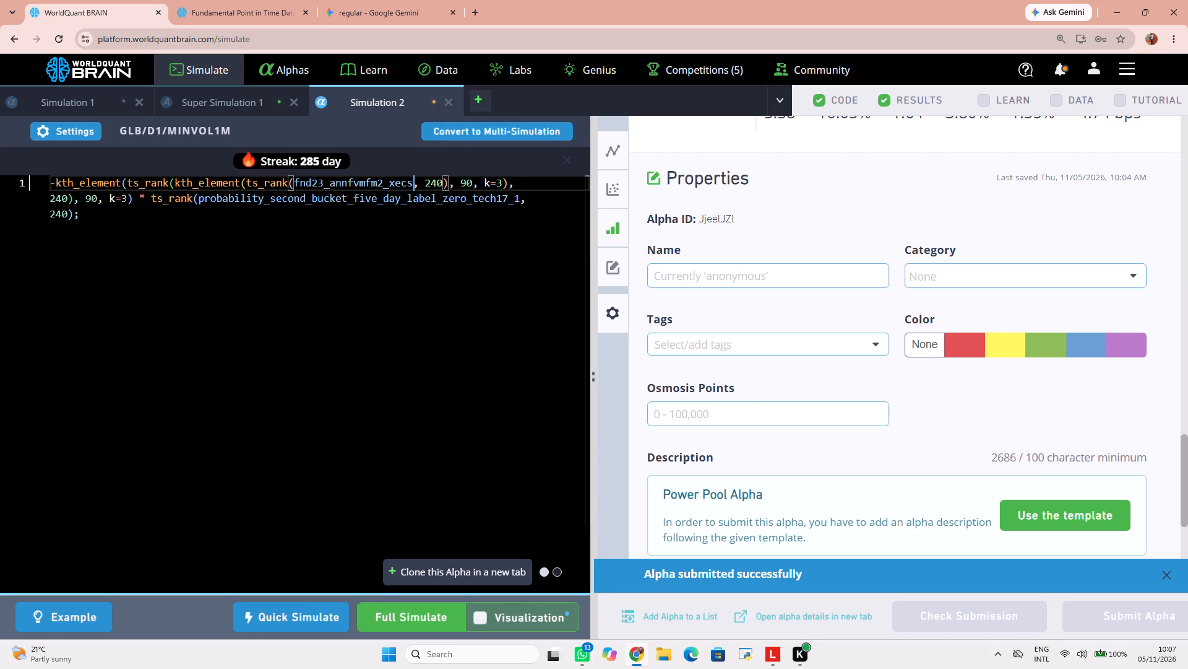
click(391, 618)
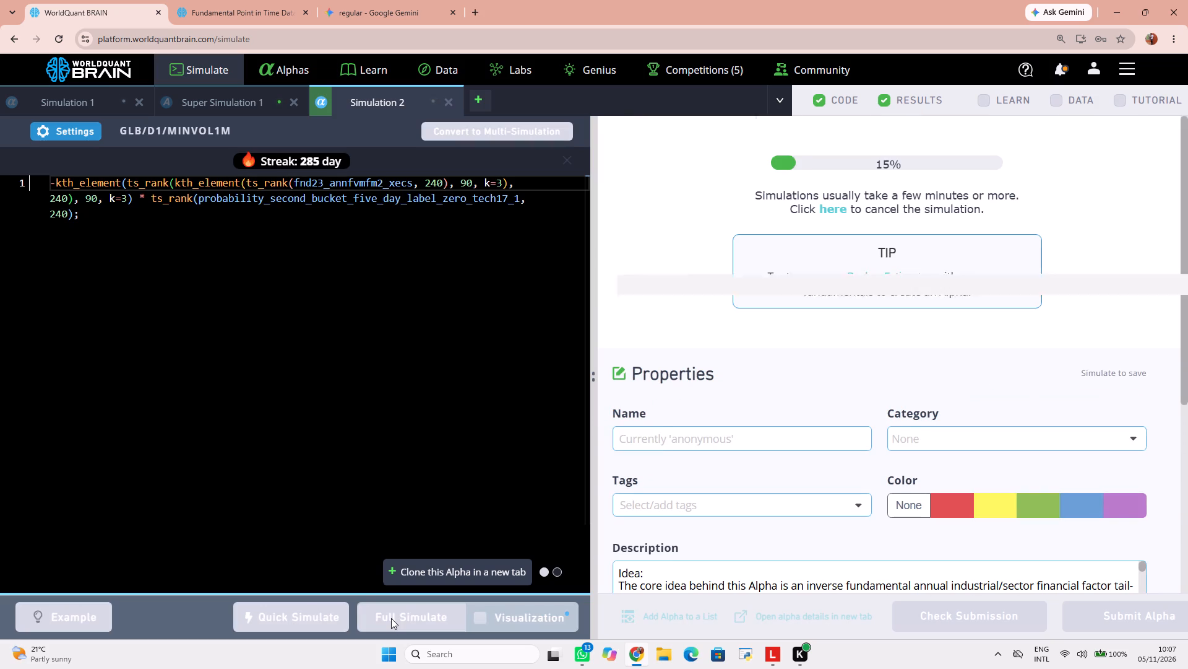
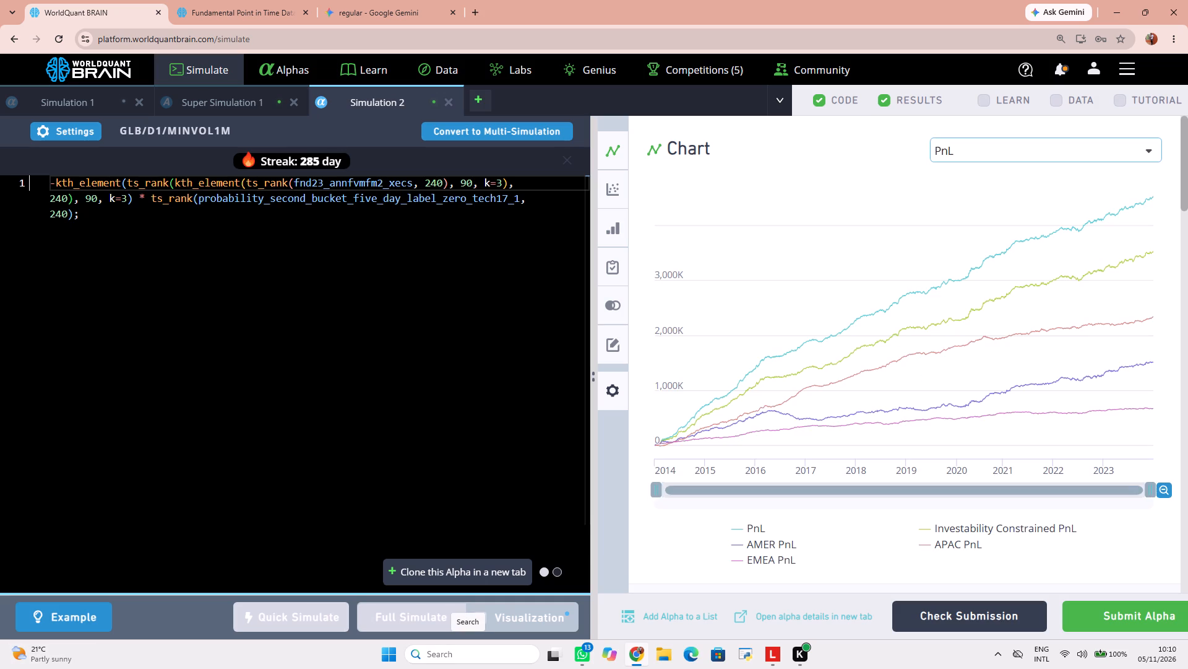
Run the Prod Correlation check on the newly simulated fnd23_annfvmfm2_xecs alpha.
scroll(859, 362, down, 6)
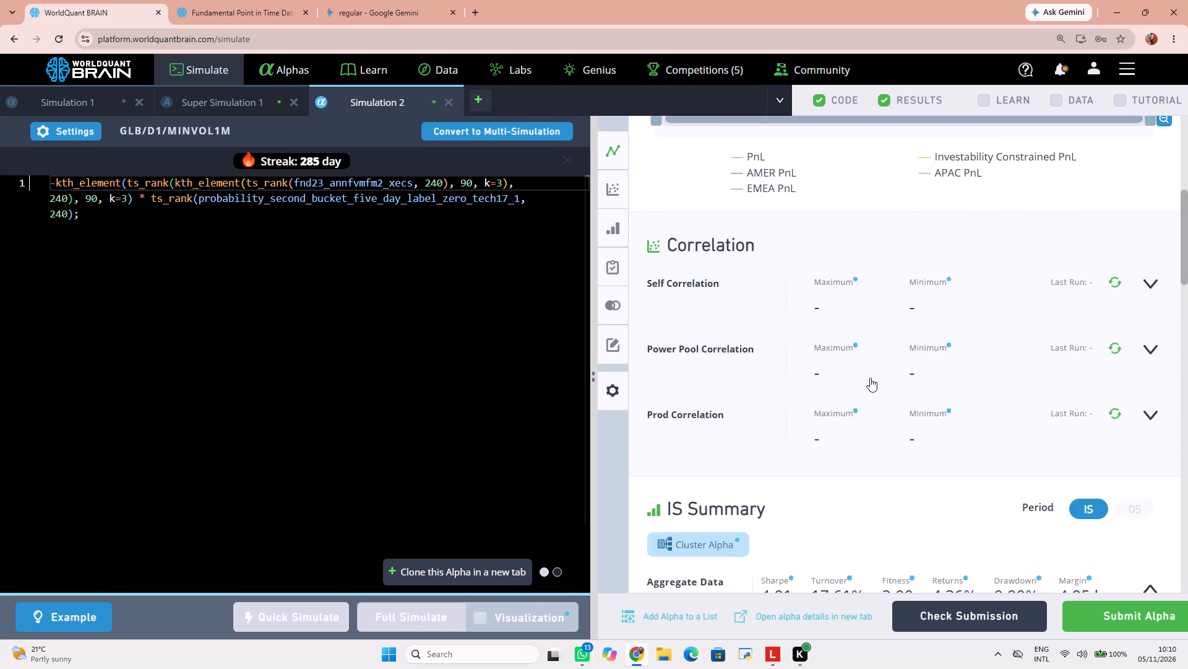
scroll(882, 383, down, 2)
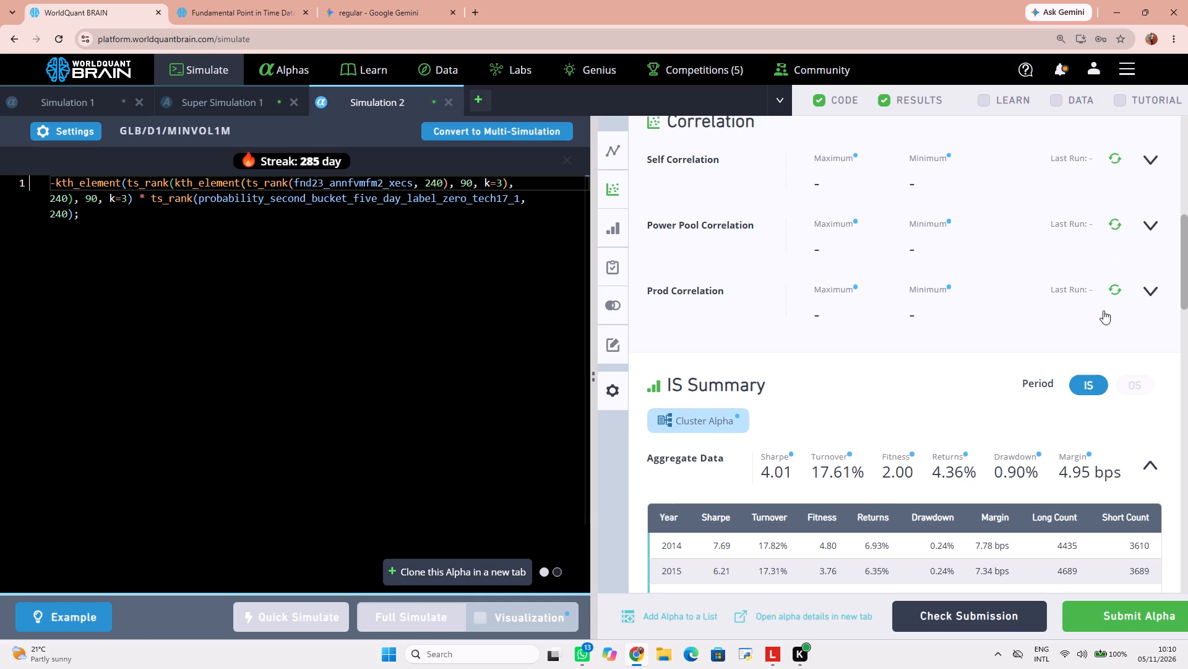
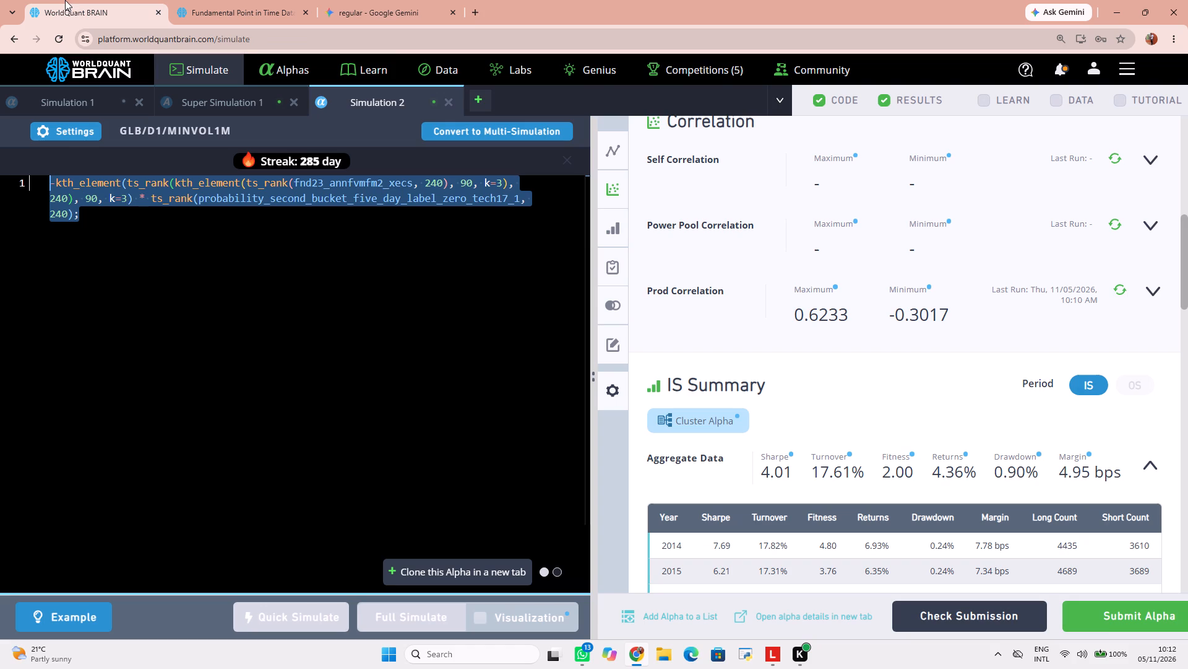
scroll(1011, 421, down, 15)
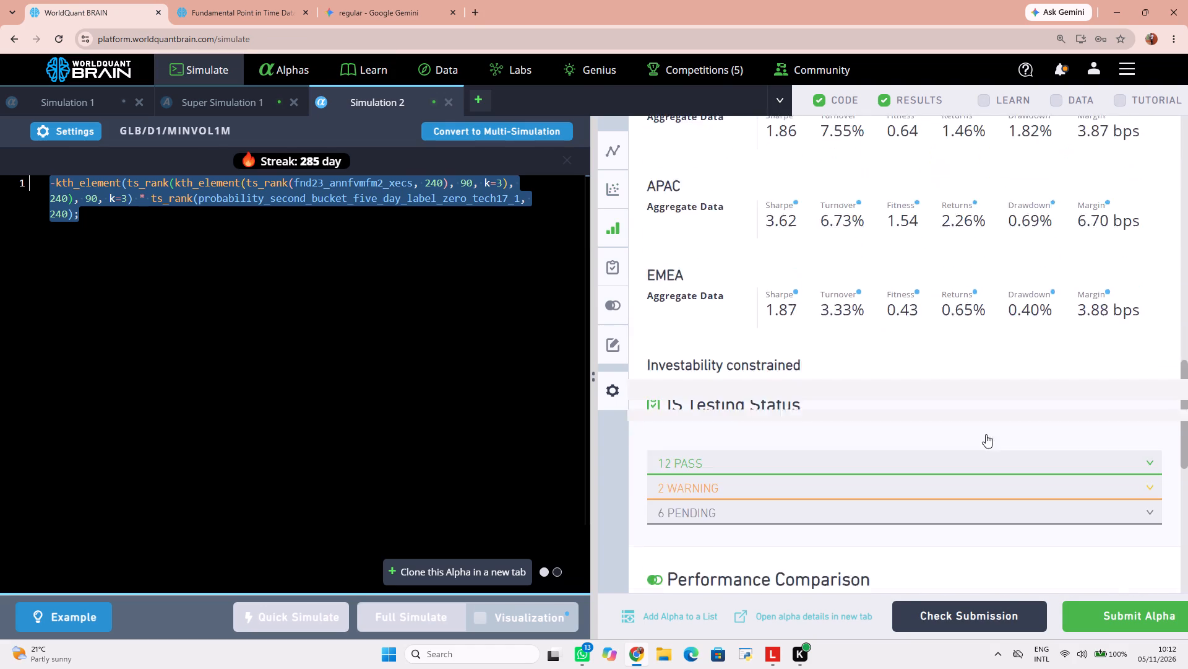
scroll(986, 434, down, 9)
click(951, 401)
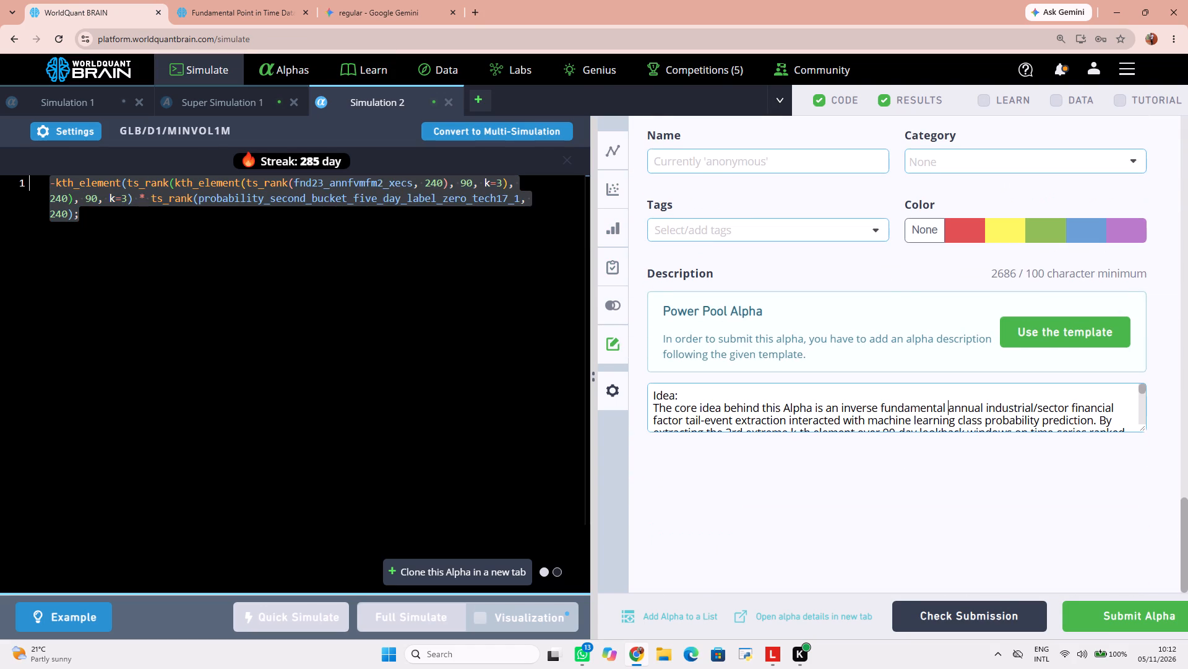
key(ctrl+a)
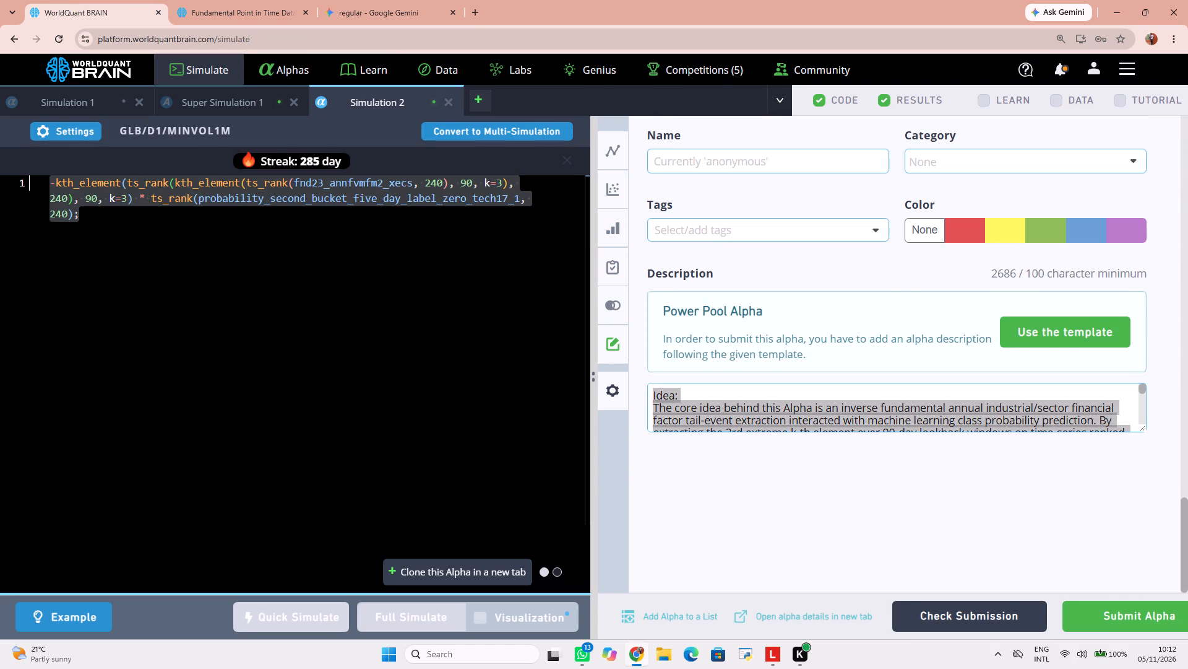
key(BackSpace)
key(ctrl+v)
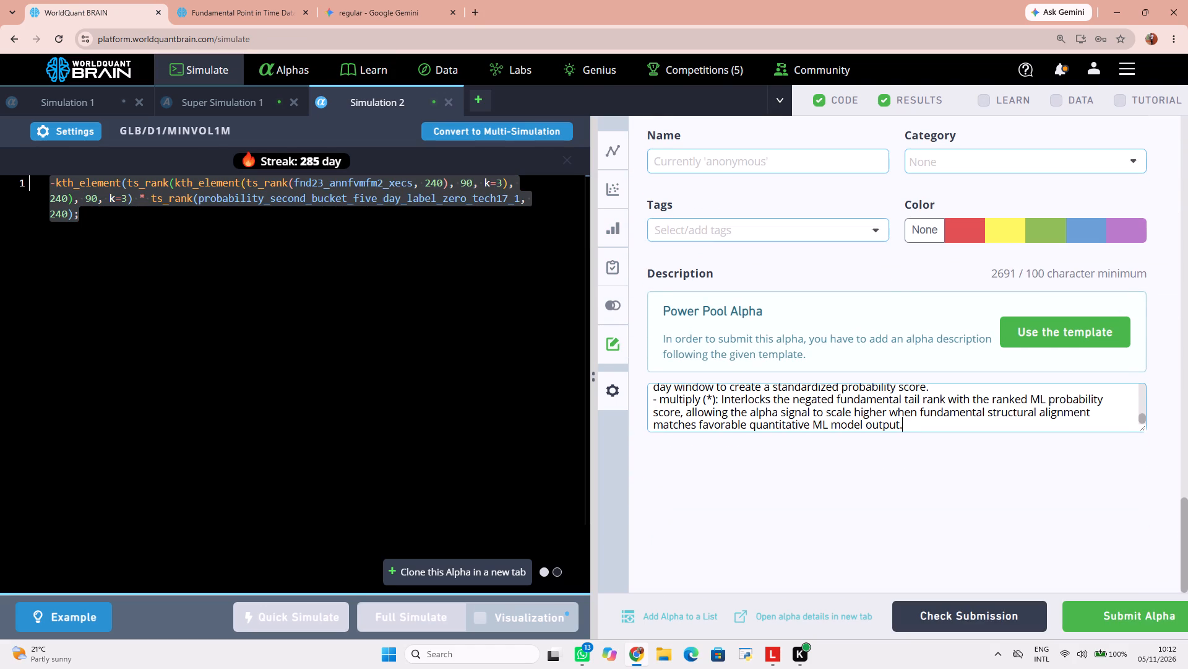
Submit the Simulation 2 fnd23_annfvmfm2_xecs alpha.
click(1075, 611)
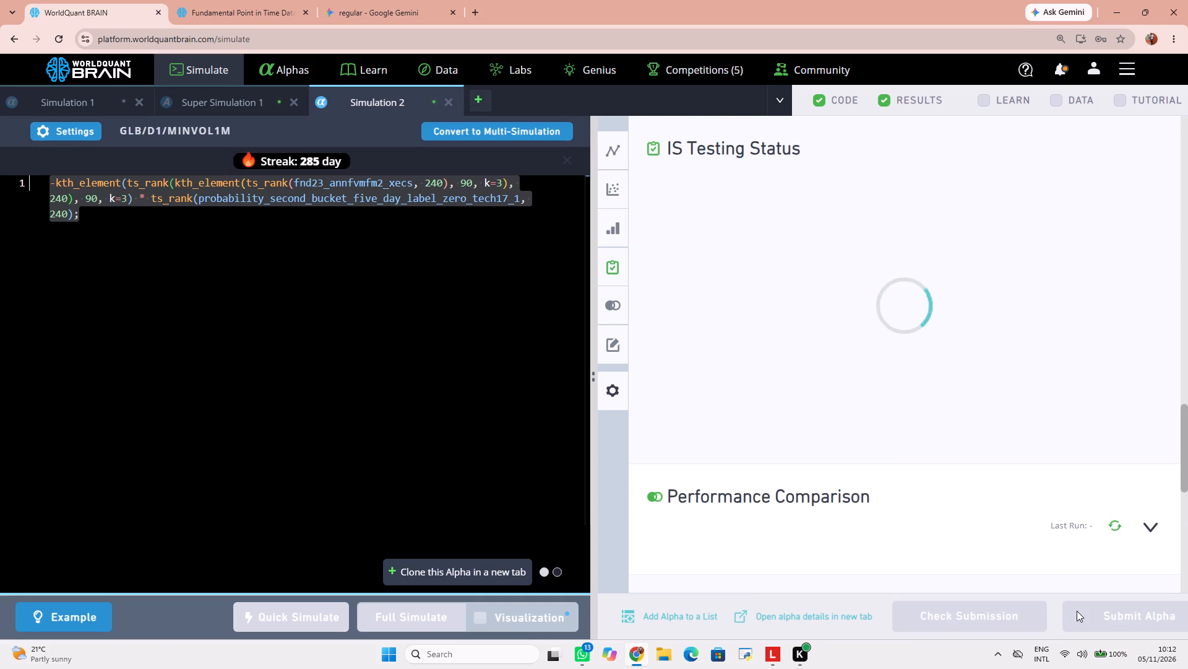
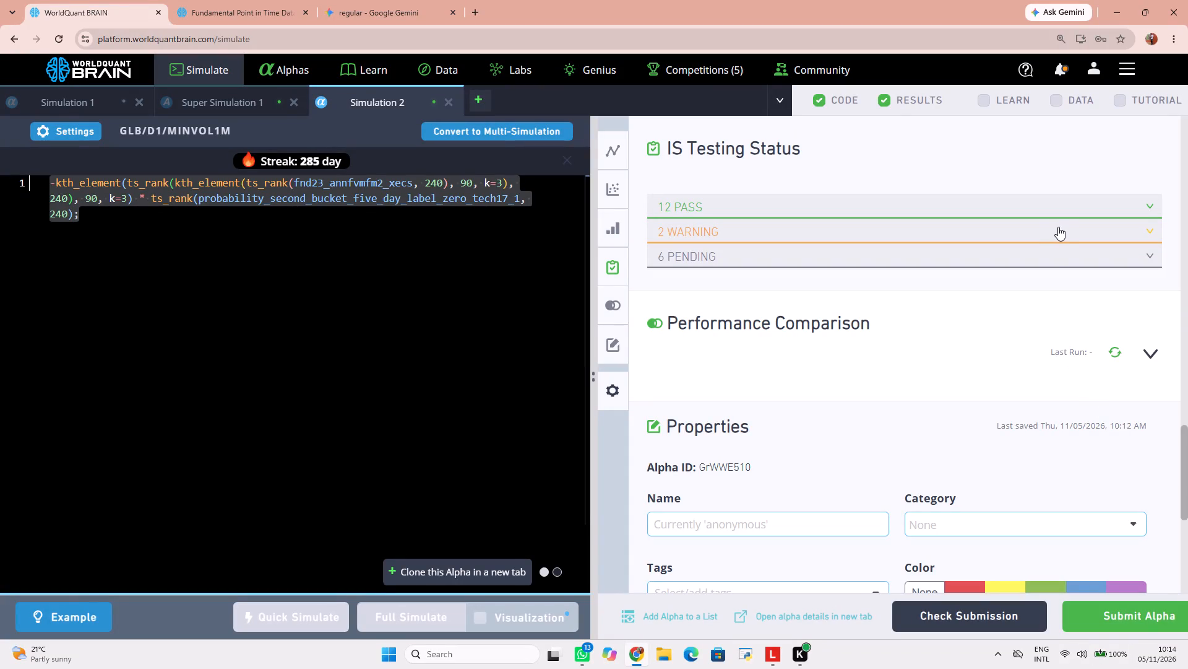
Run the Prod Correlation check for the Simulation 2 fnd23_annfvmfm2_xecs alpha.
scroll(1004, 269, up, 5)
scroll(820, 665, up, 9)
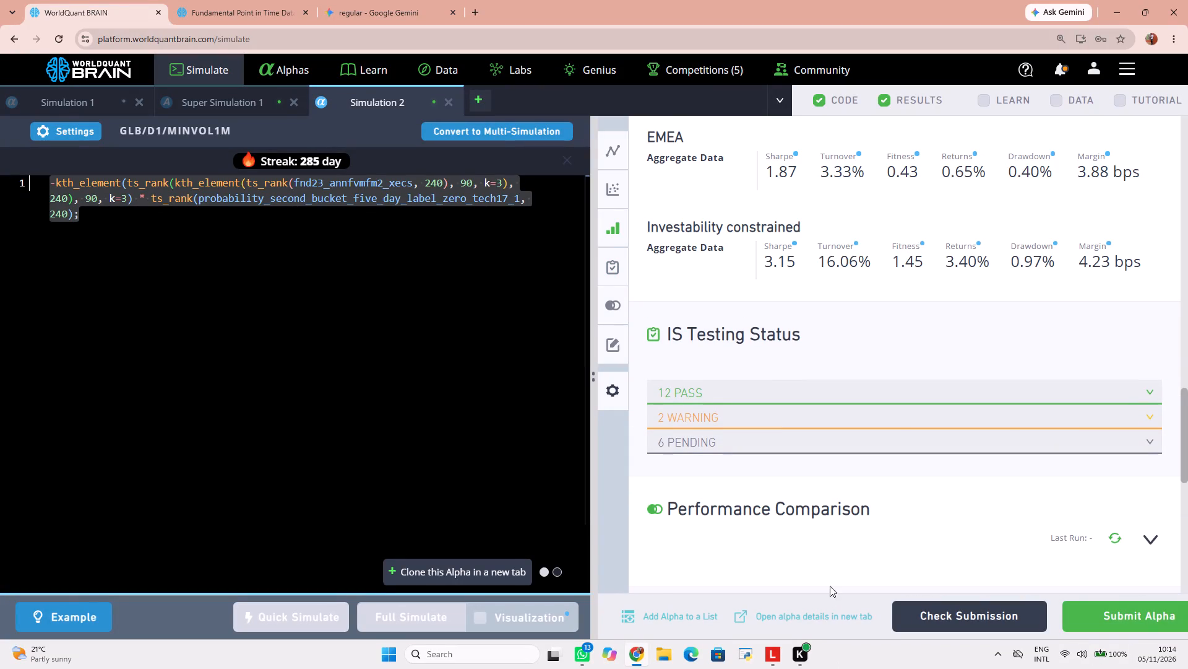
scroll(829, 582, up, 16)
scroll(872, 551, down, 1)
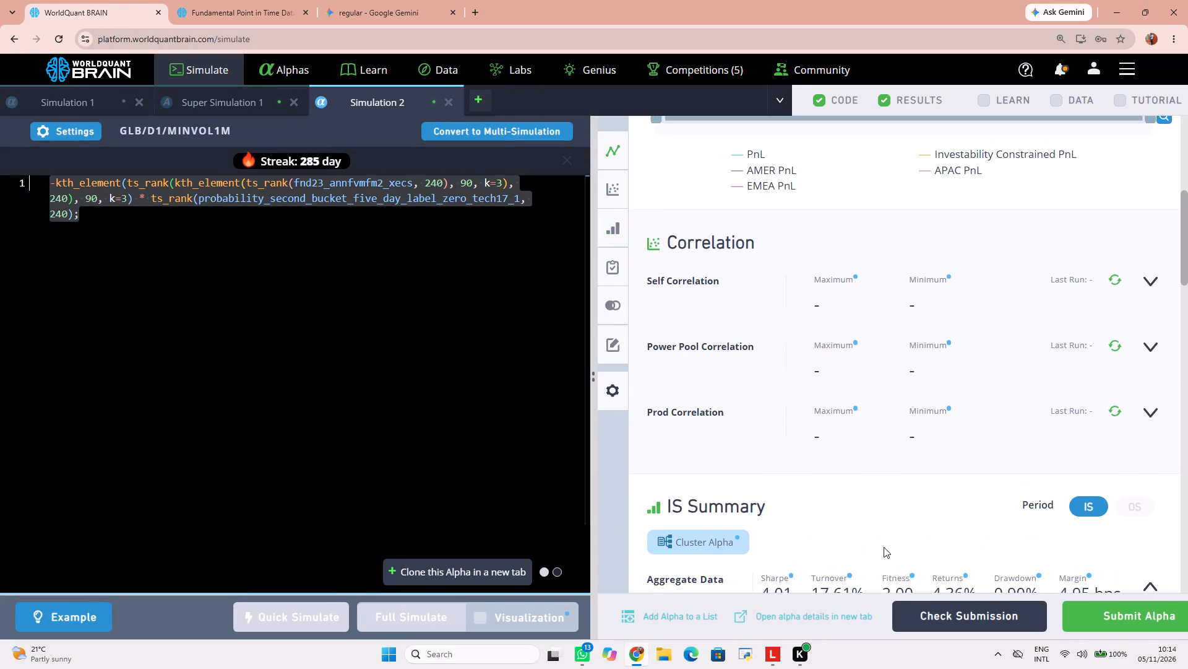
scroll(884, 547, down, 1)
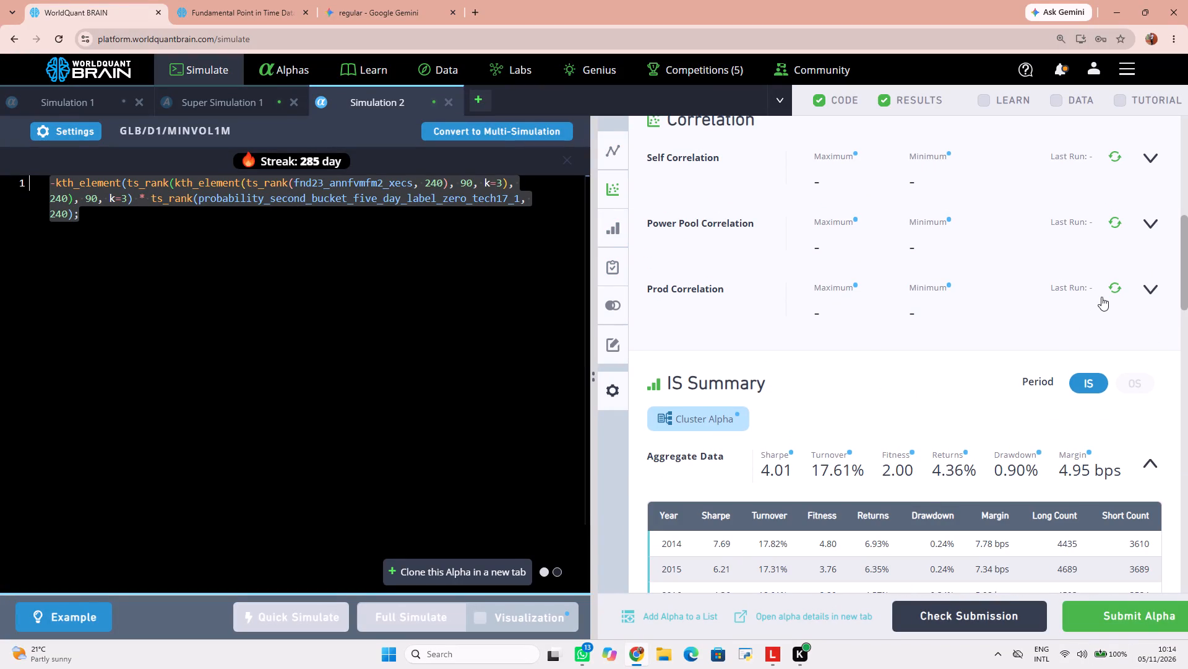
click(1114, 291)
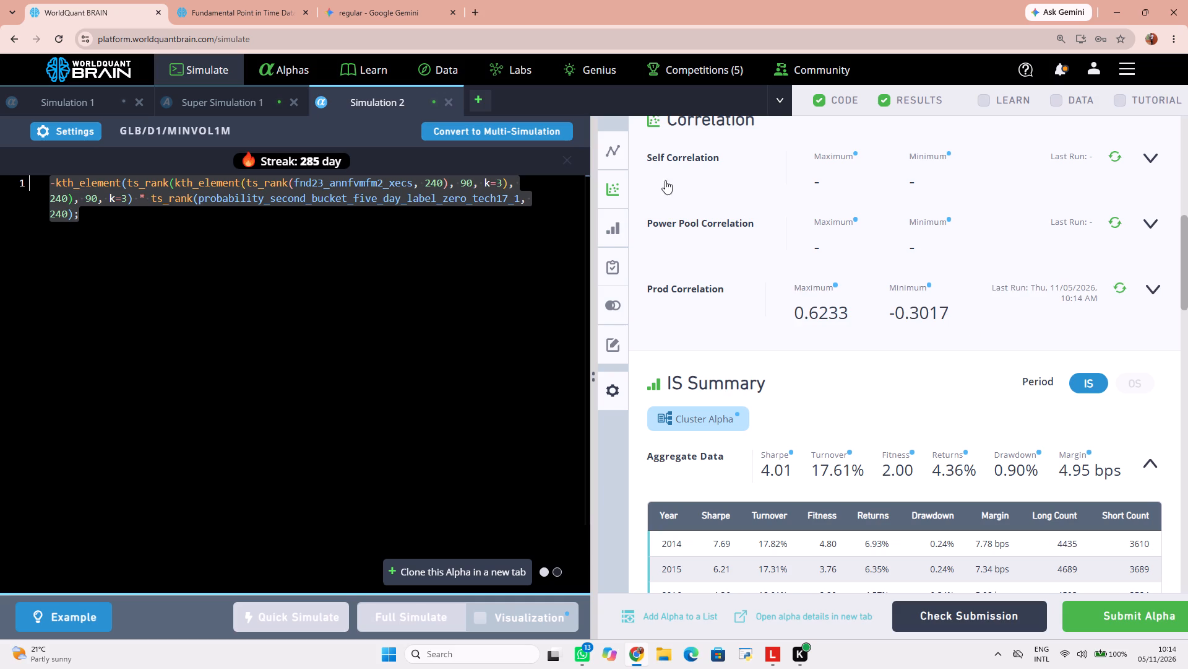
drag(100, 239, 51, 193)
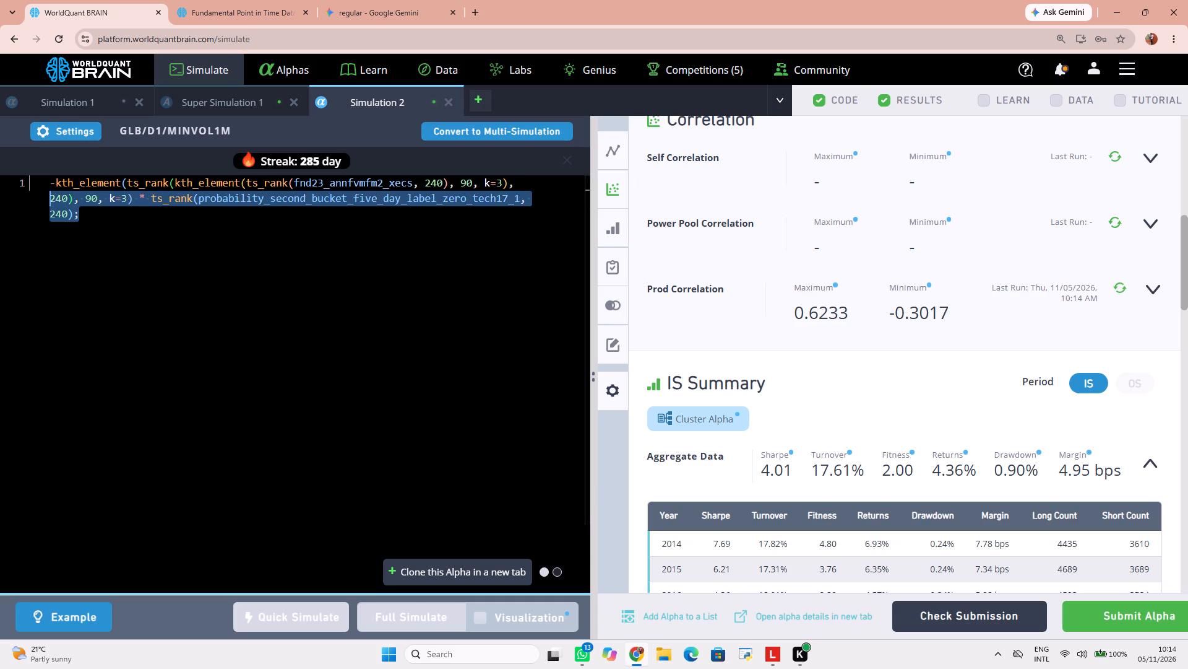
drag(51, 193, 47, 185)
right_click(80, 187)
click(120, 256)
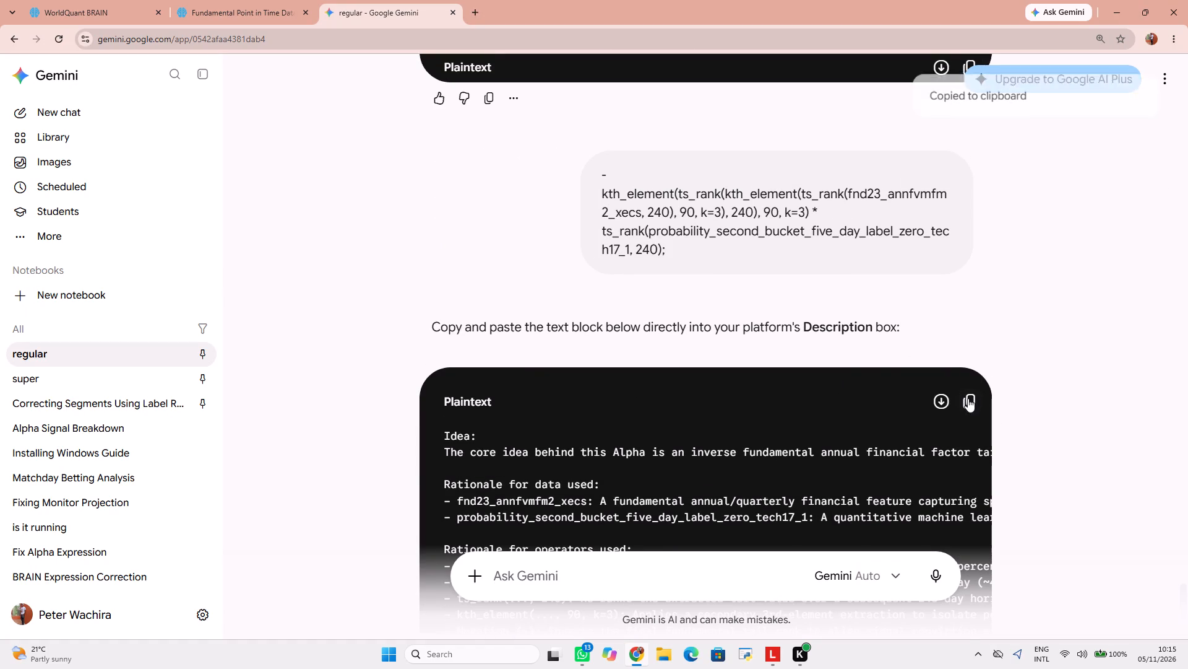
click(50, 7)
scroll(984, 437, up, 1)
scroll(990, 431, down, 8)
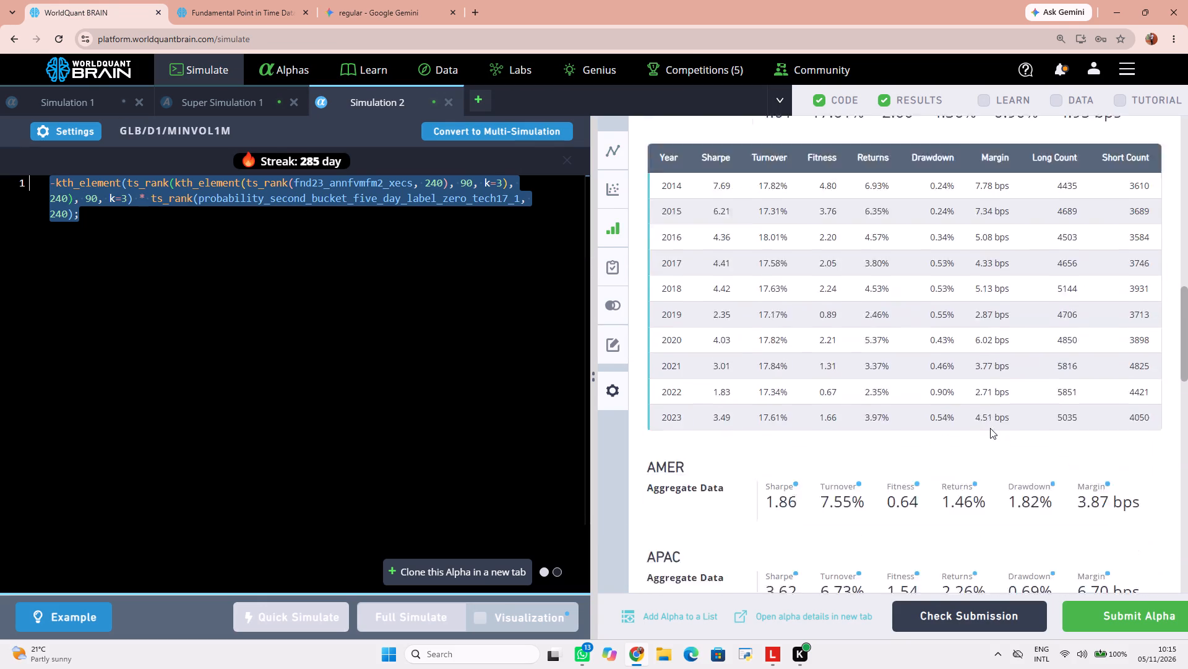
scroll(990, 428, down, 16)
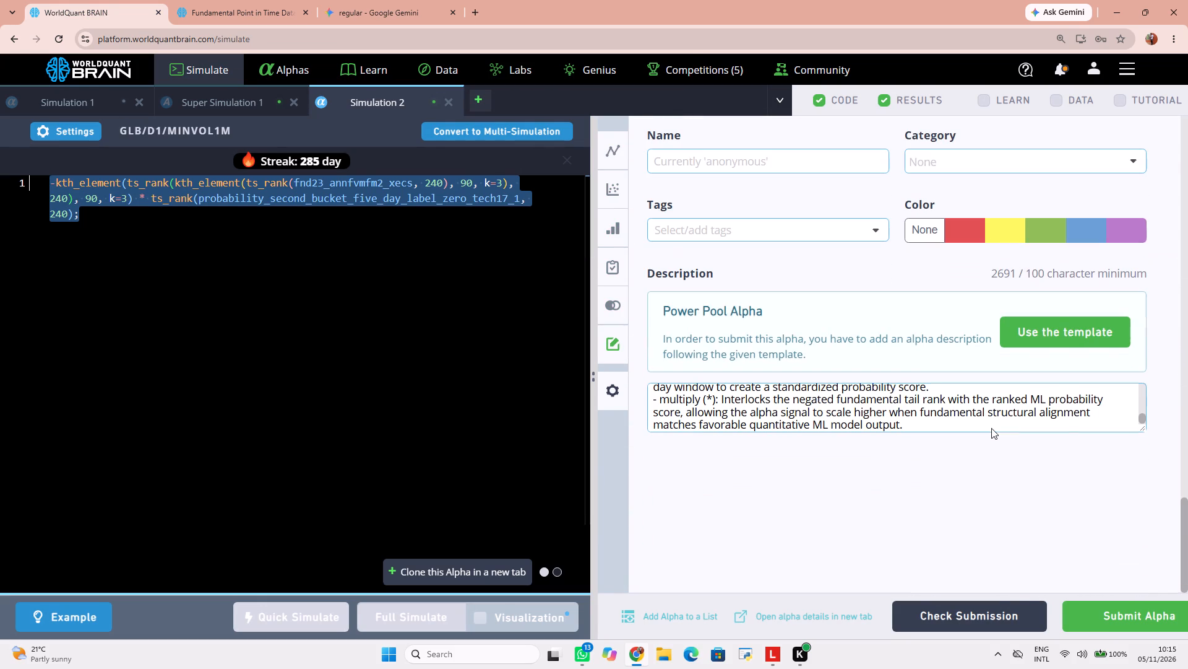
scroll(991, 428, down, 7)
click(940, 424)
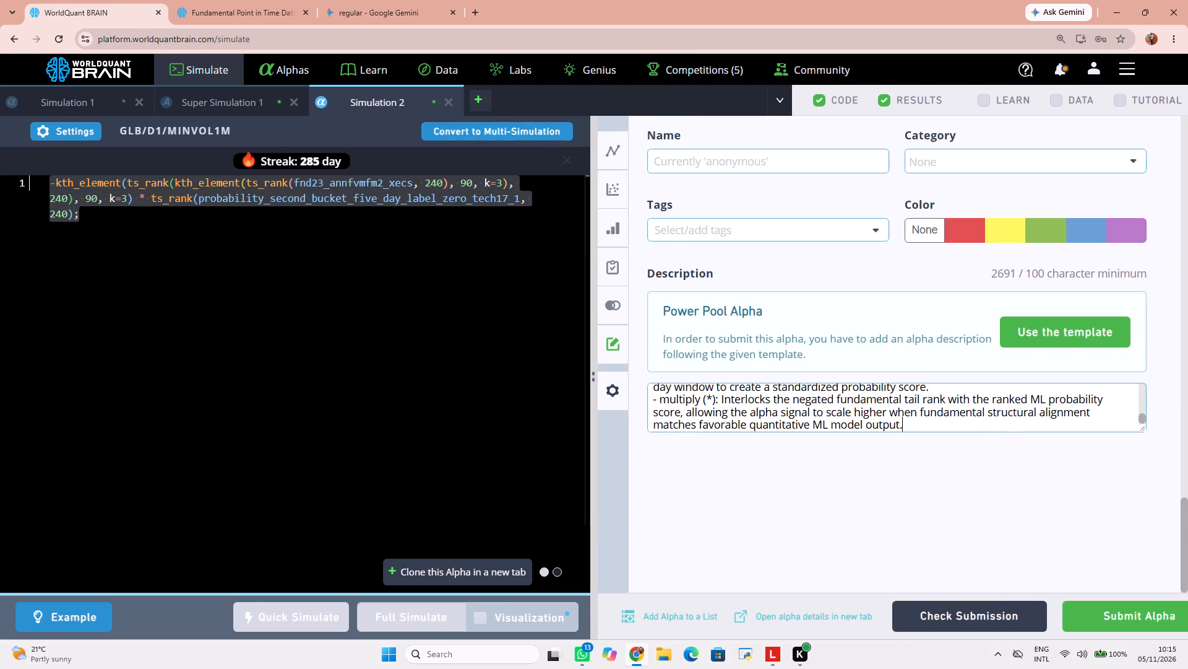
key(ctrl+a)
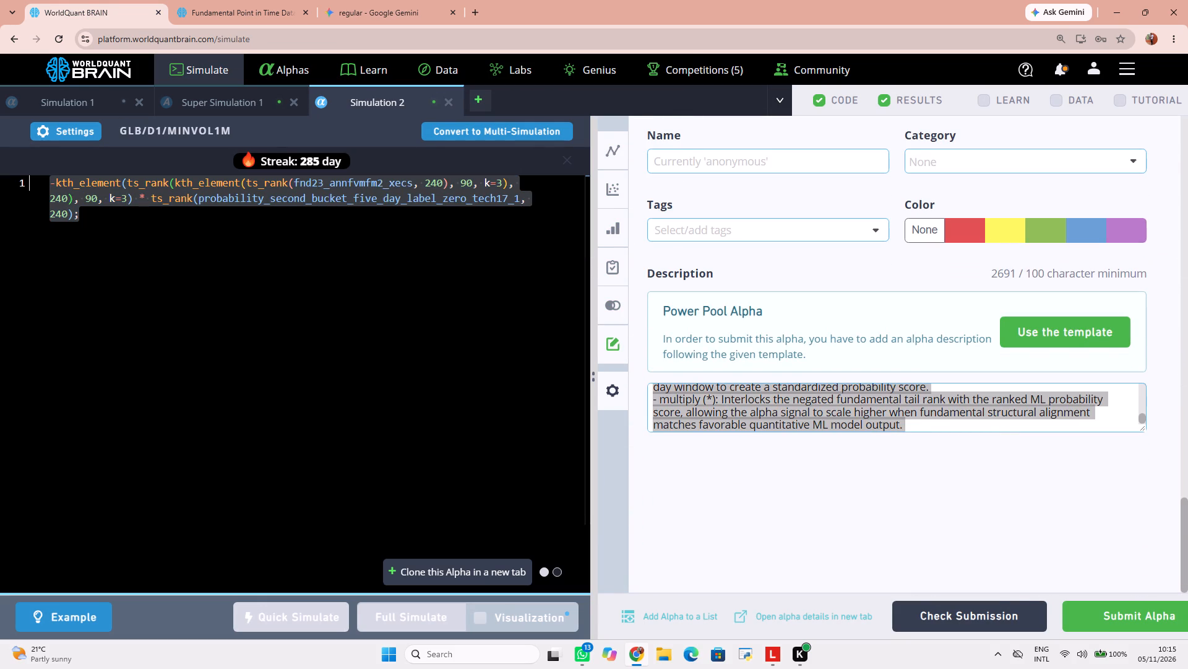
key(BackSpace)
key(ctrl+v)
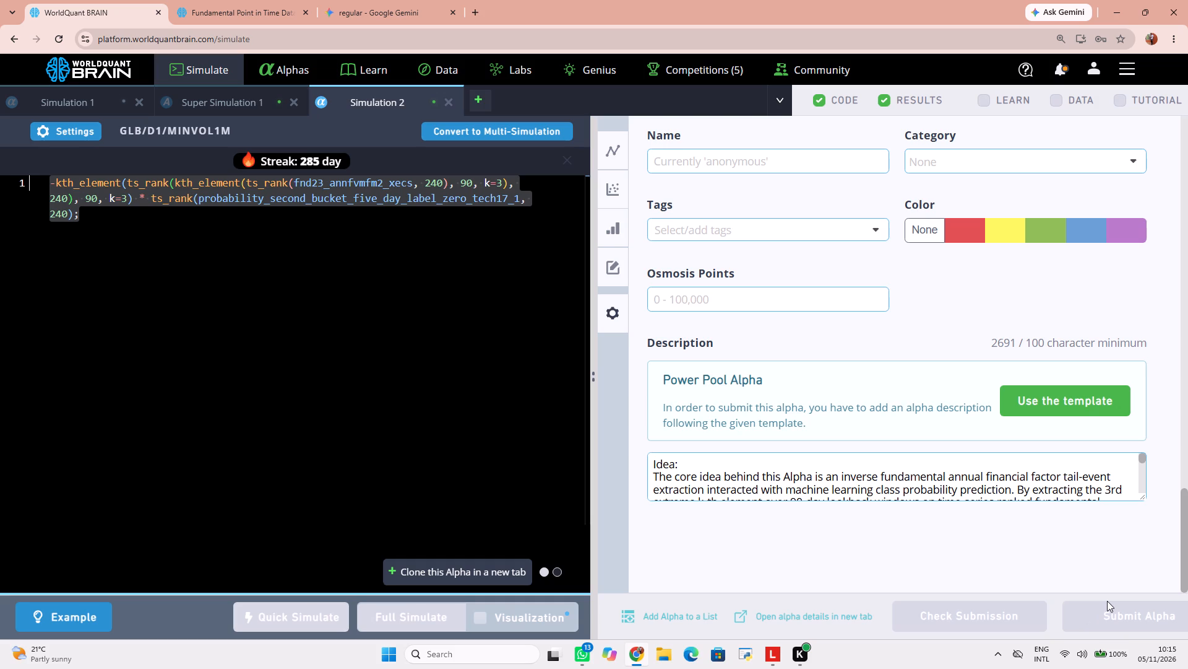
Review the Simulation 2 alpha's description, PnL chart, Correlation section and IS Summary classifications.
scroll(1010, 605, up, 4)
scroll(863, 621, up, 2)
scroll(849, 484, down, 13)
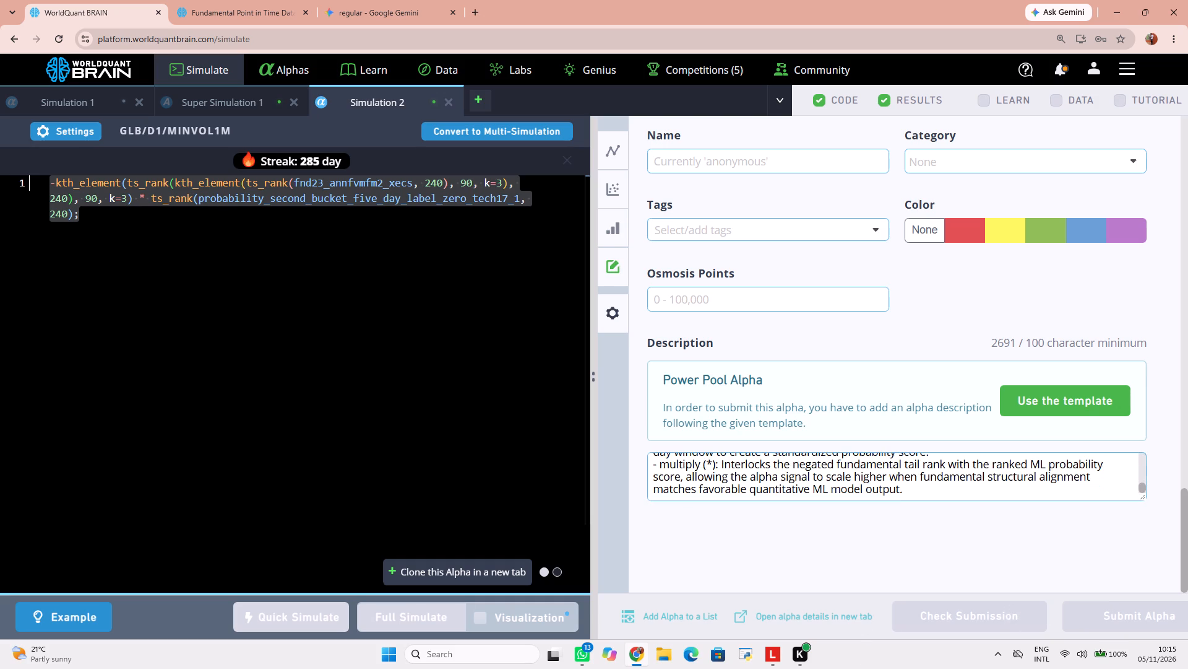
scroll(860, 483, down, 11)
scroll(944, 468, down, 4)
scroll(944, 468, up, 11)
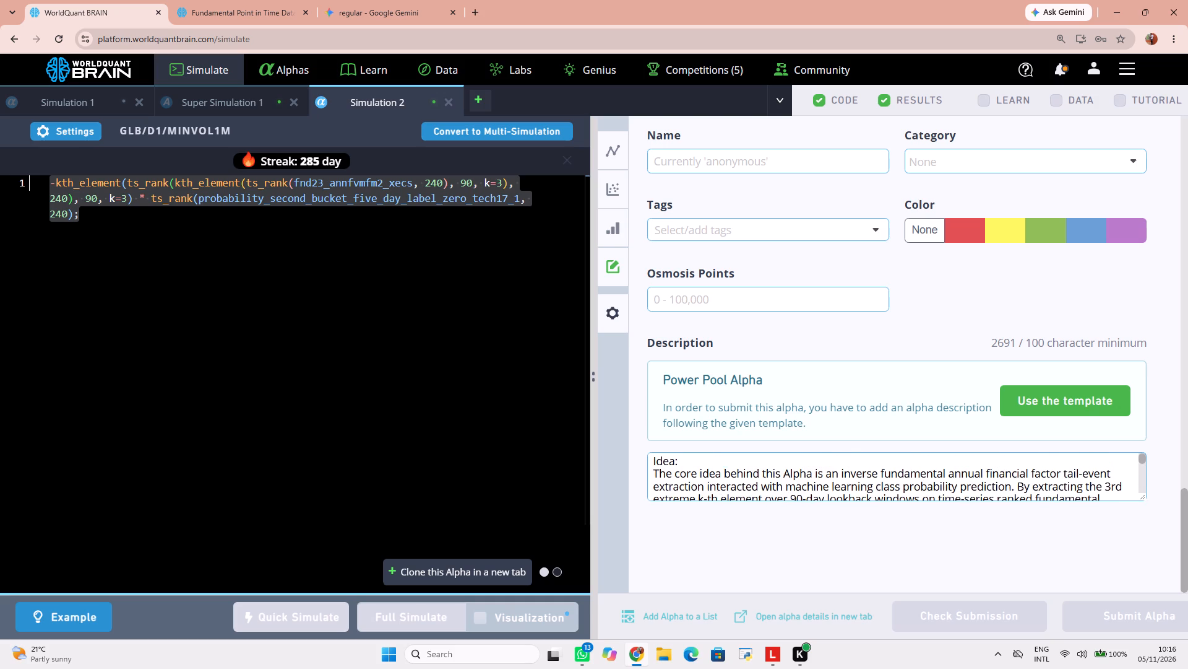
scroll(940, 468, up, 11)
scroll(939, 465, up, 20)
scroll(939, 465, up, 3)
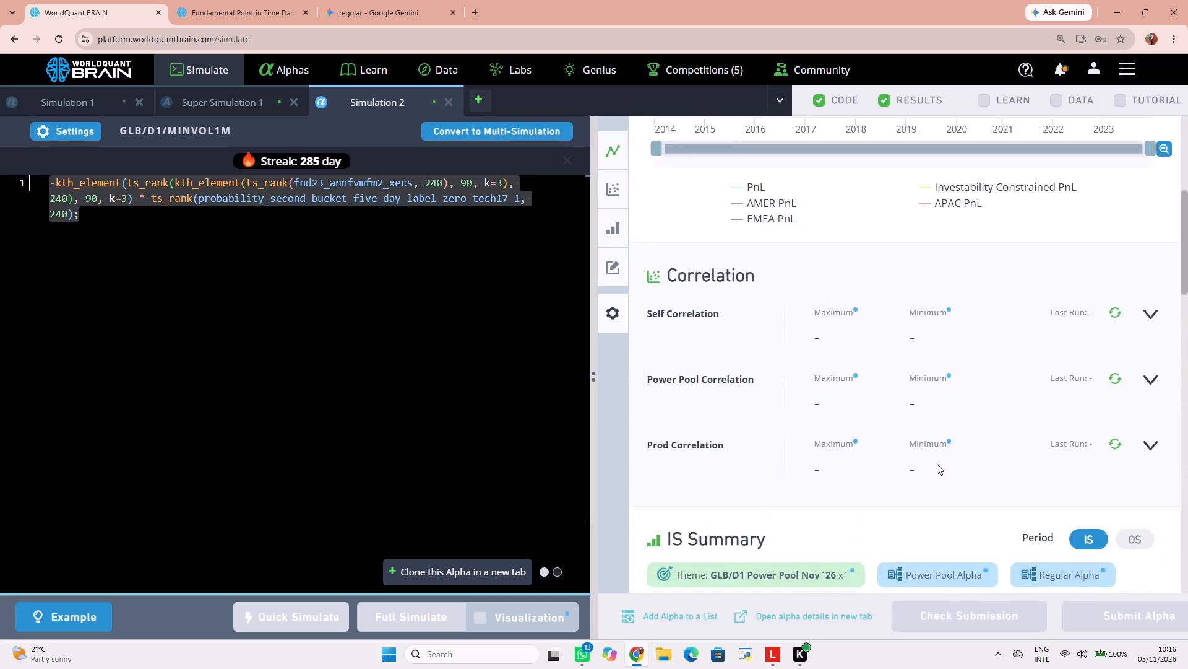
scroll(937, 464, up, 8)
scroll(936, 463, down, 3)
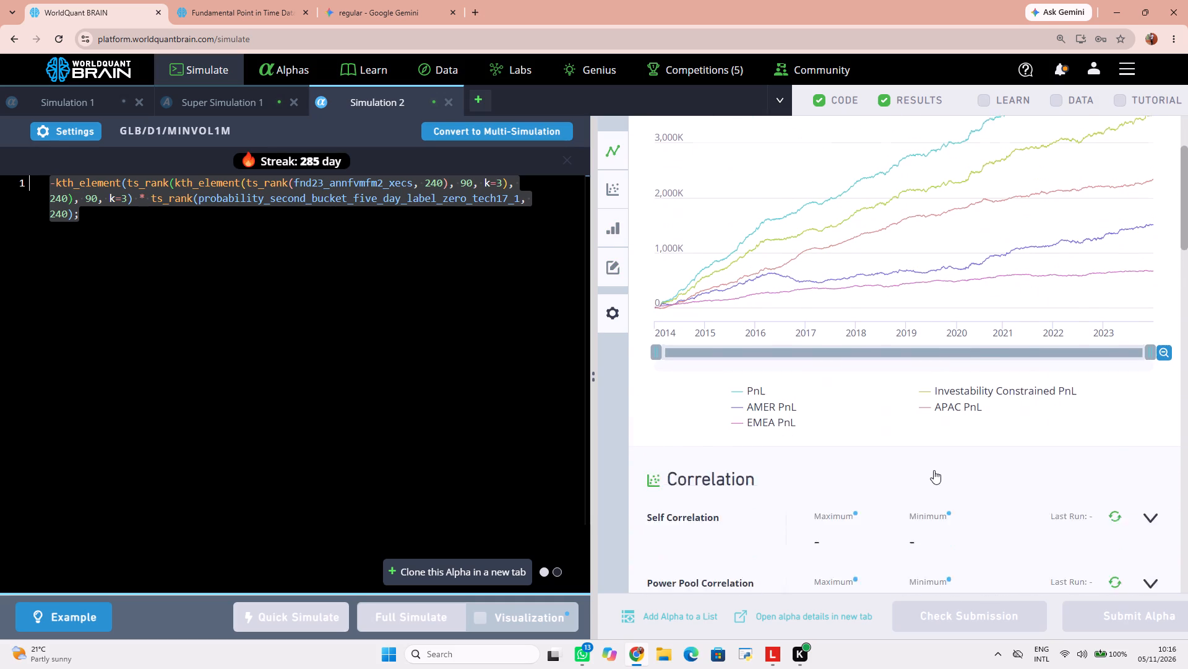
scroll(933, 471, down, 3)
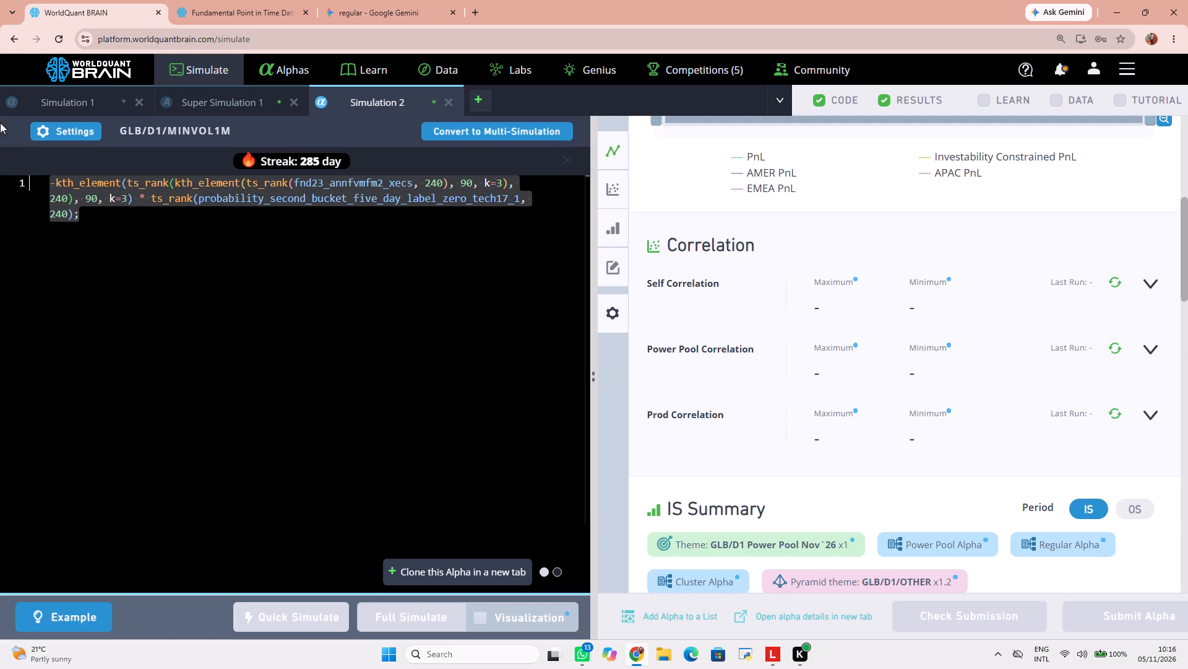
Replace fnd23_annfvmfm2_xecs with the fnd23_annfvmfm2_tota field from the Fundamental dataset in the Simulation 2 expression and run a full simulation.
click(225, 17)
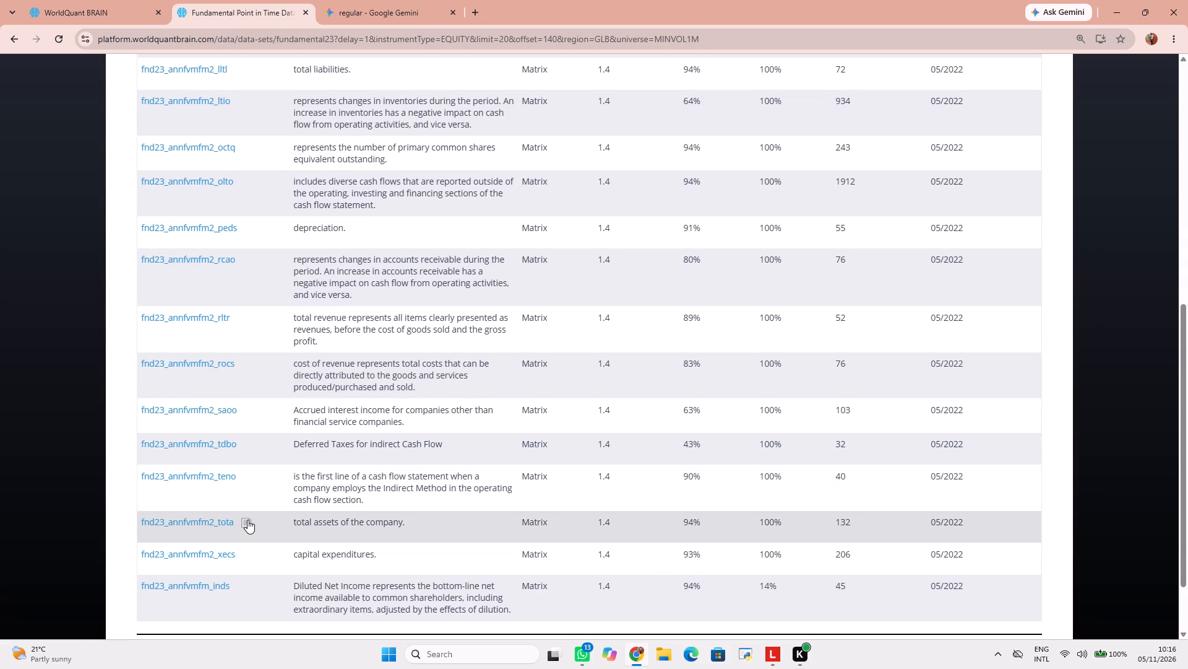
click(247, 520)
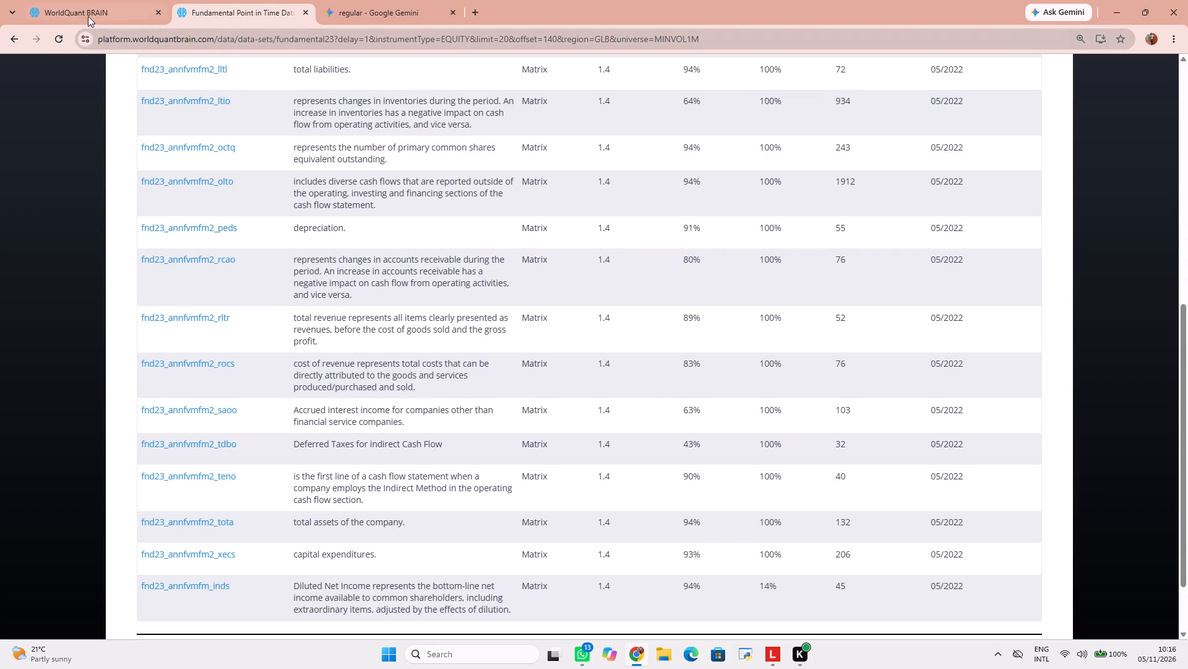
click(85, 9)
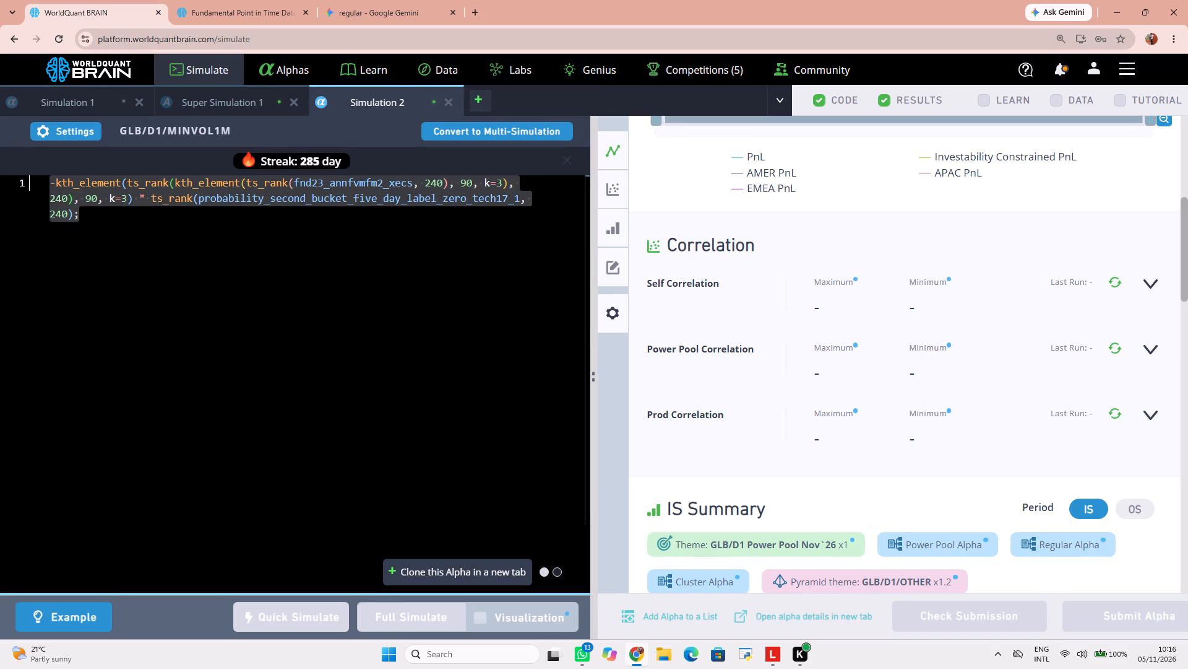
double_click(323, 186)
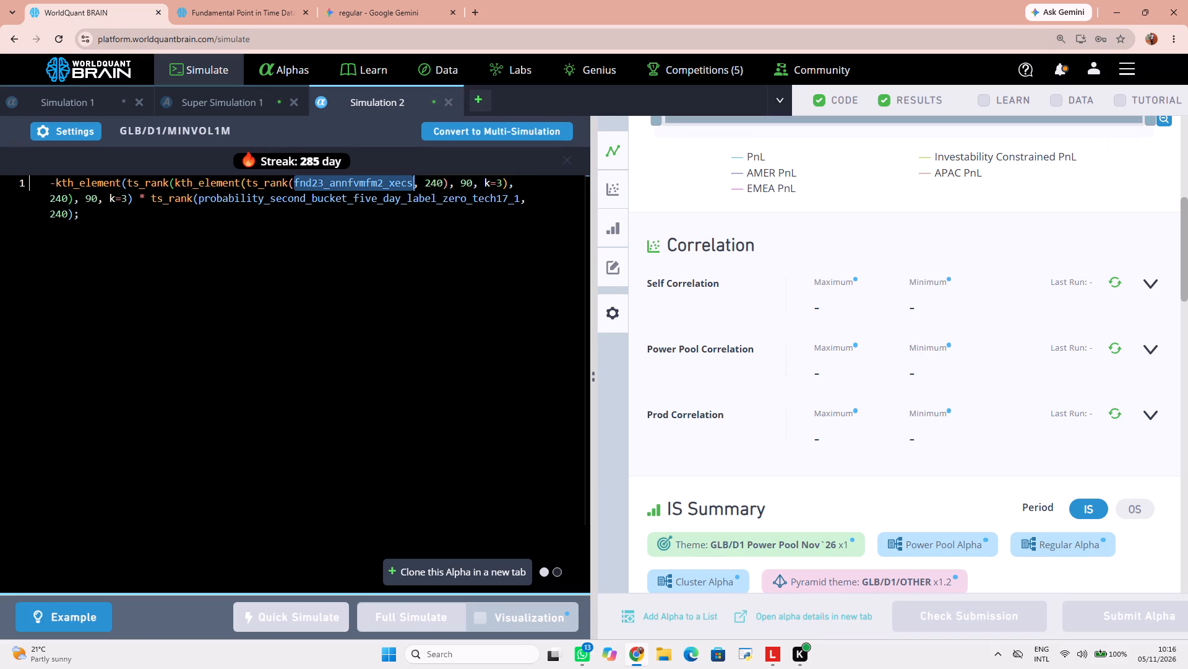
key(BackSpace)
key(ctrl+v)
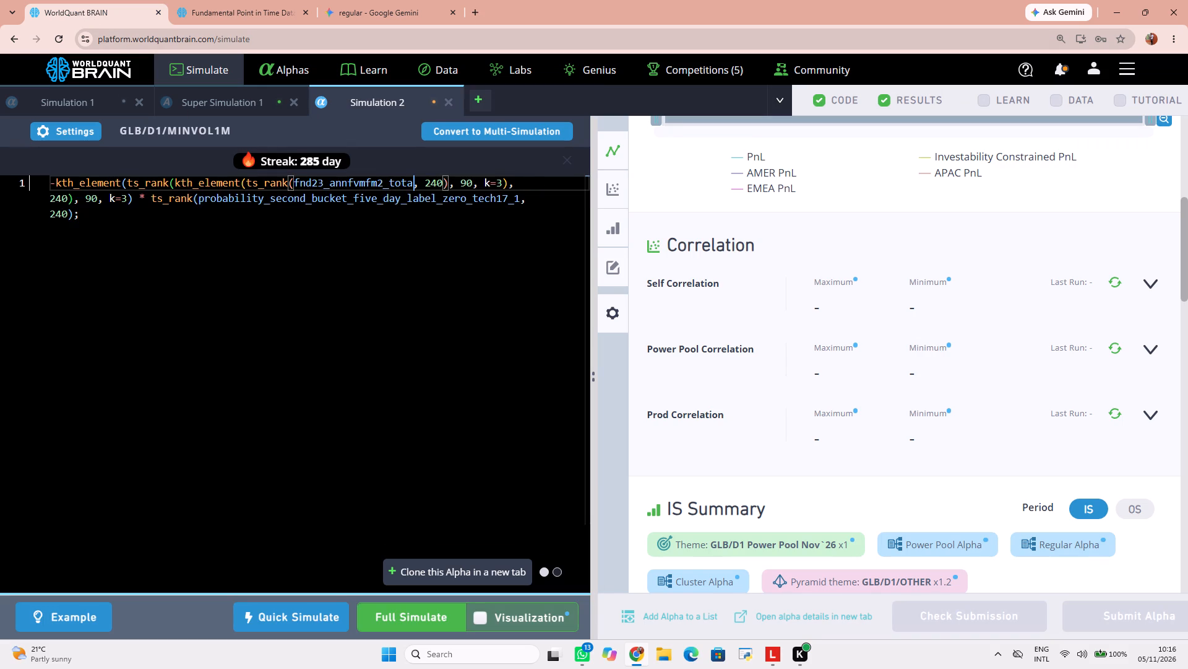
click(430, 615)
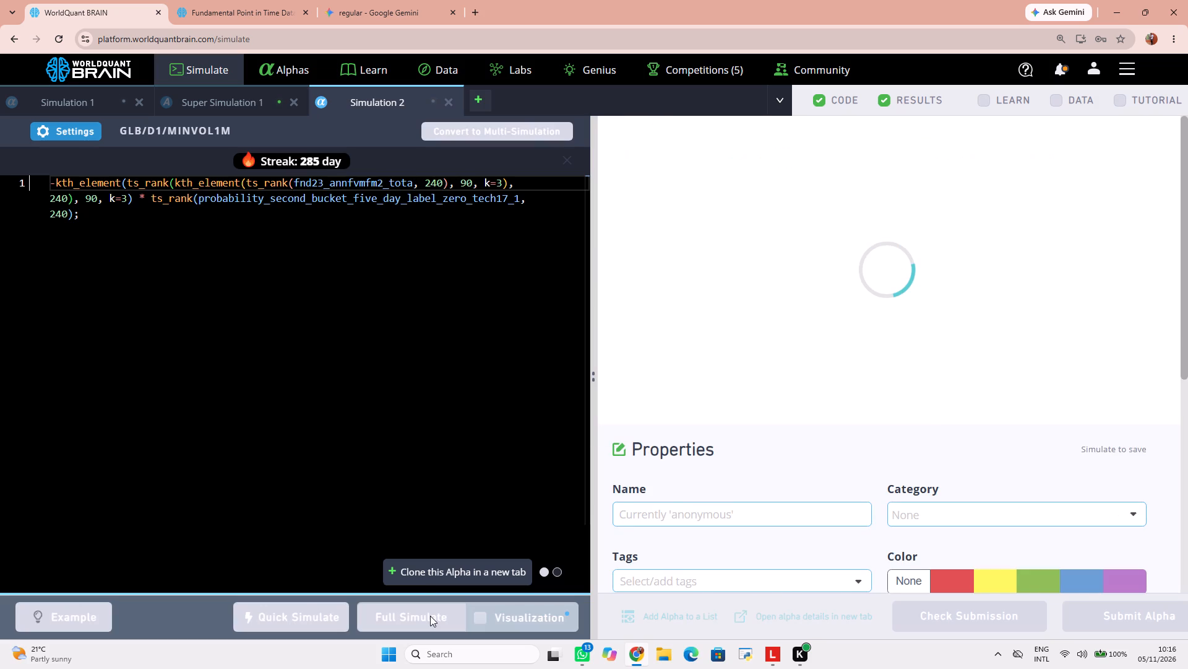
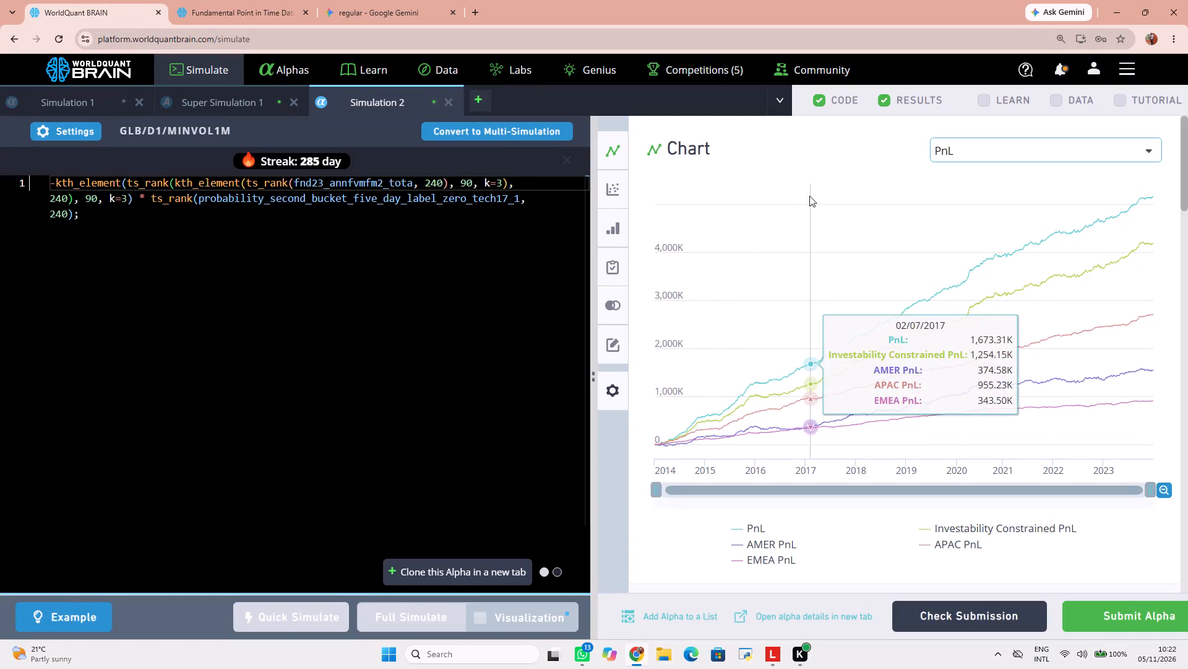
Review the Simulation 2 results and run the Prod Correlation check for the alpha.
scroll(827, 232, down, 2)
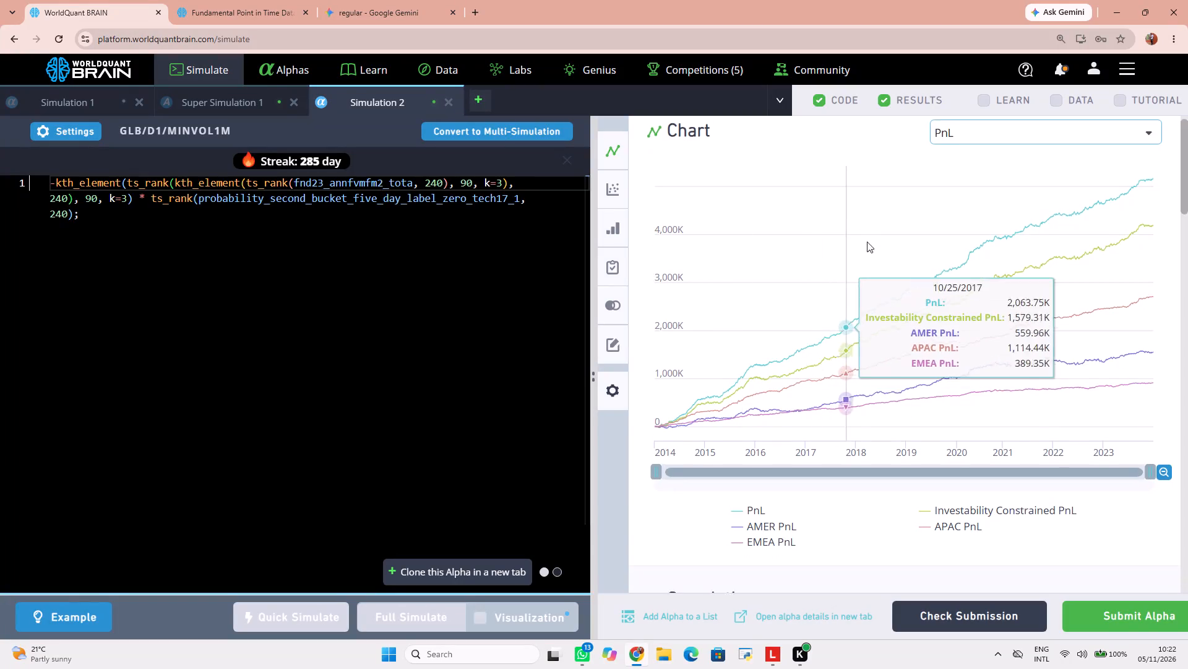
scroll(879, 243, down, 4)
scroll(935, 242, down, 4)
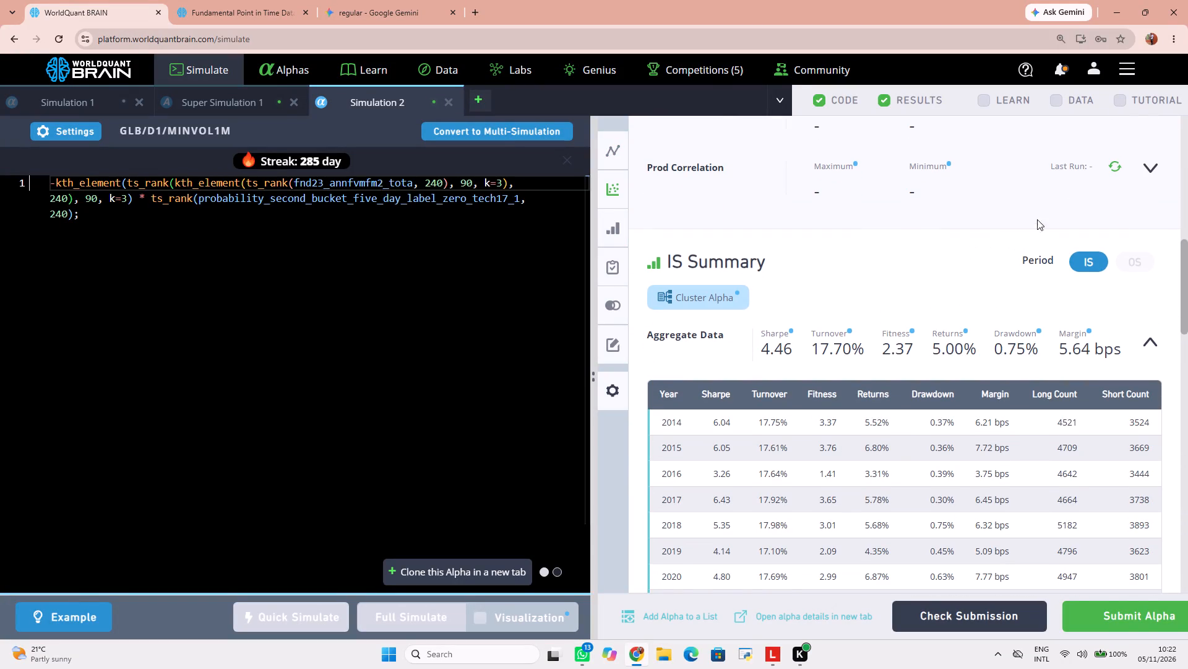
click(1121, 168)
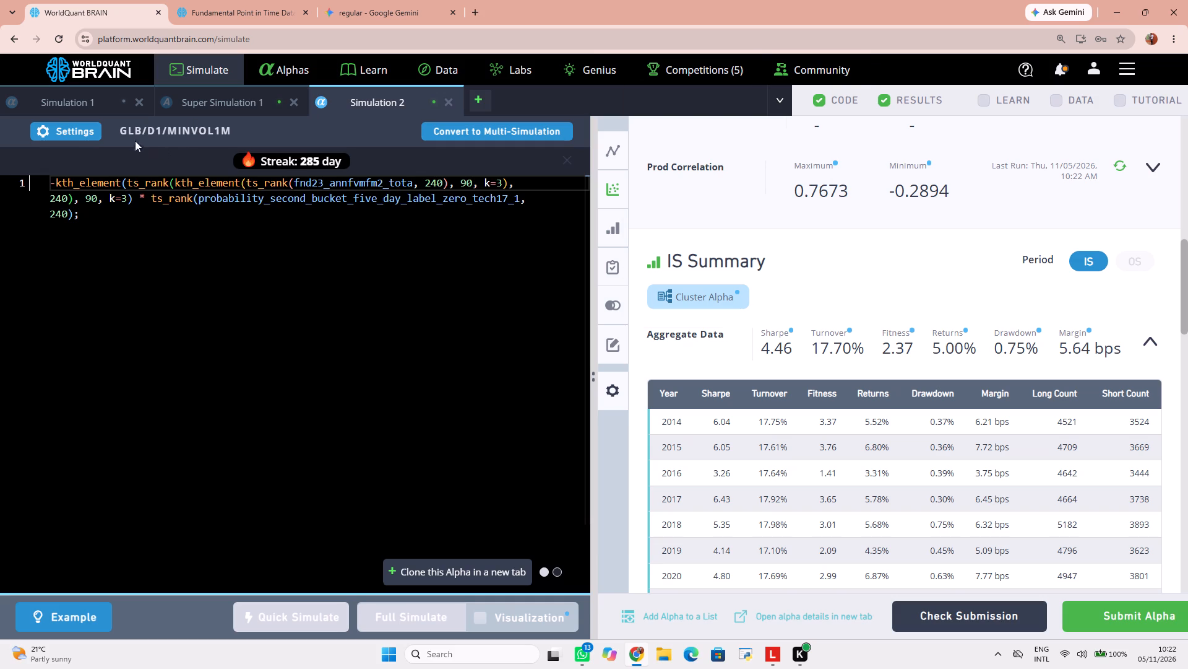
Set the decay to 0 in the Simulation 2 settings, apply it and run a full simulation.
click(90, 134)
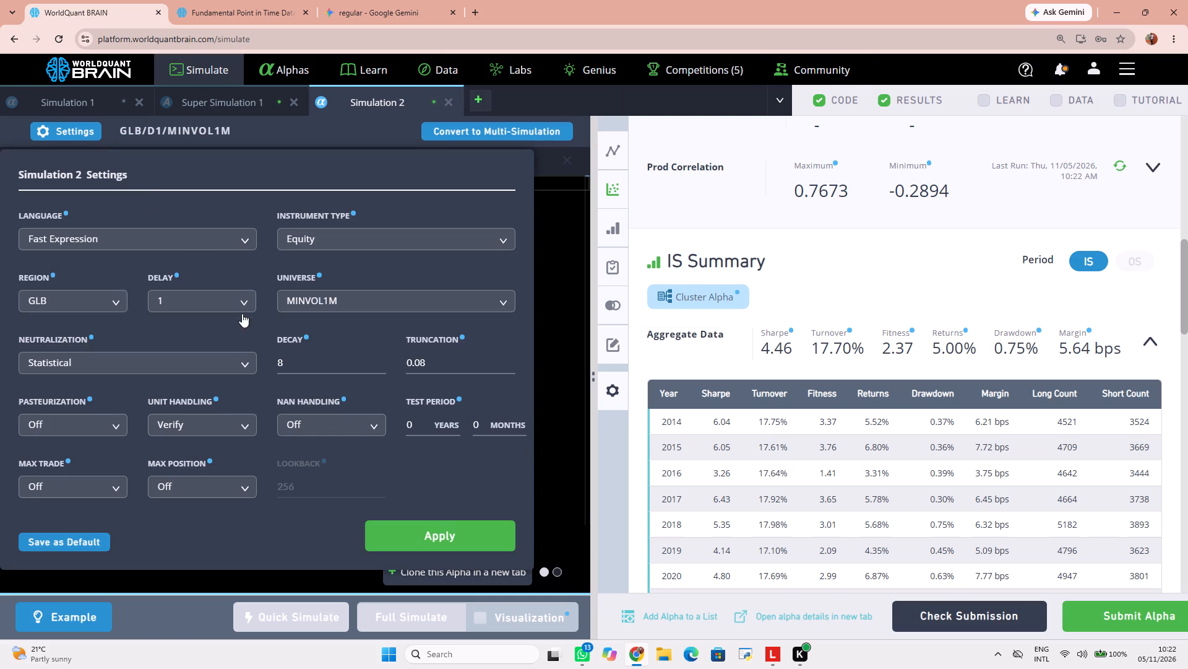
click(283, 360)
key(BackSpace)
key(0)
click(404, 524)
click(415, 611)
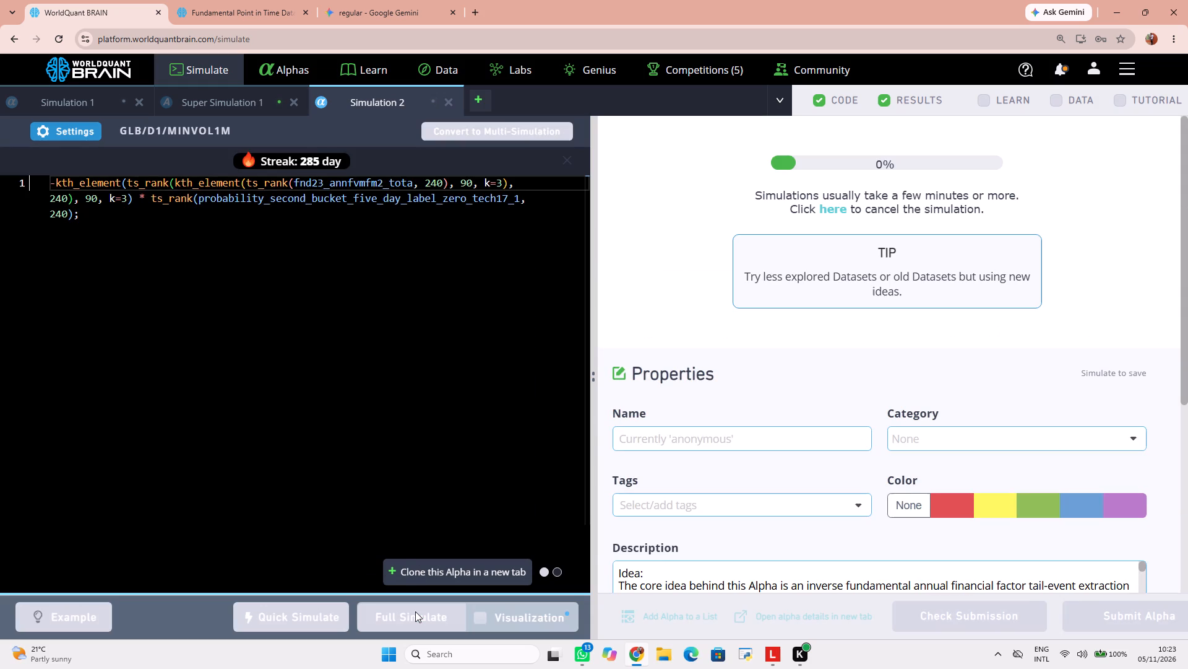
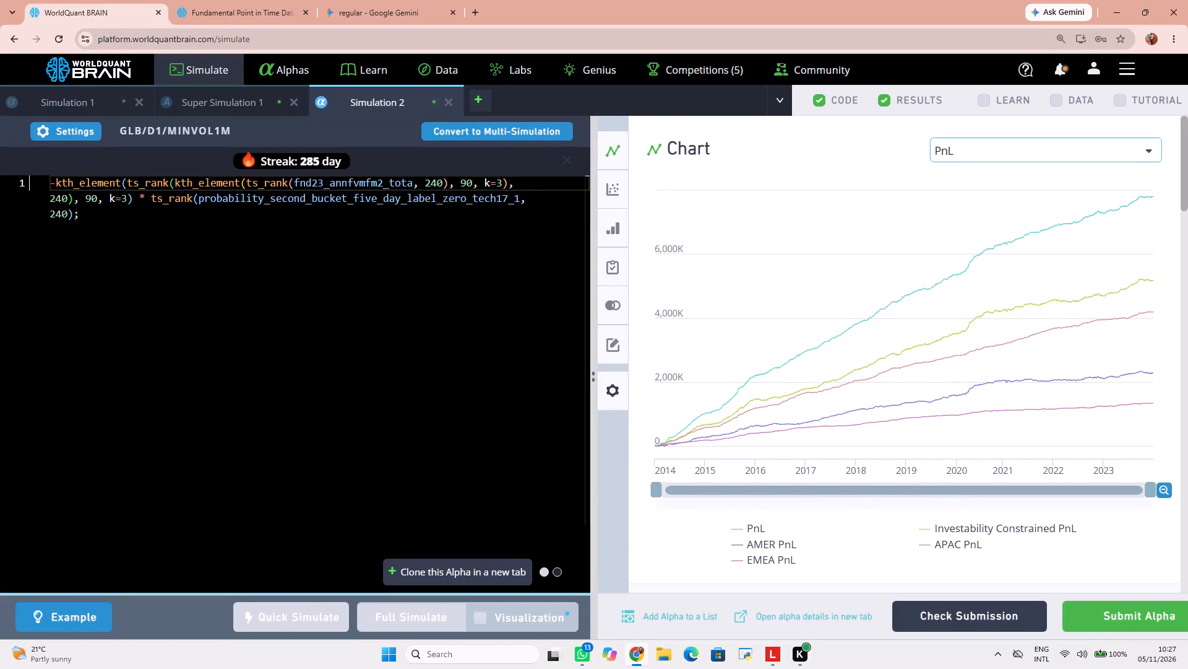
Run the Prod Correlation check for the newly simulated Simulation 2 alpha.
scroll(963, 493, down, 5)
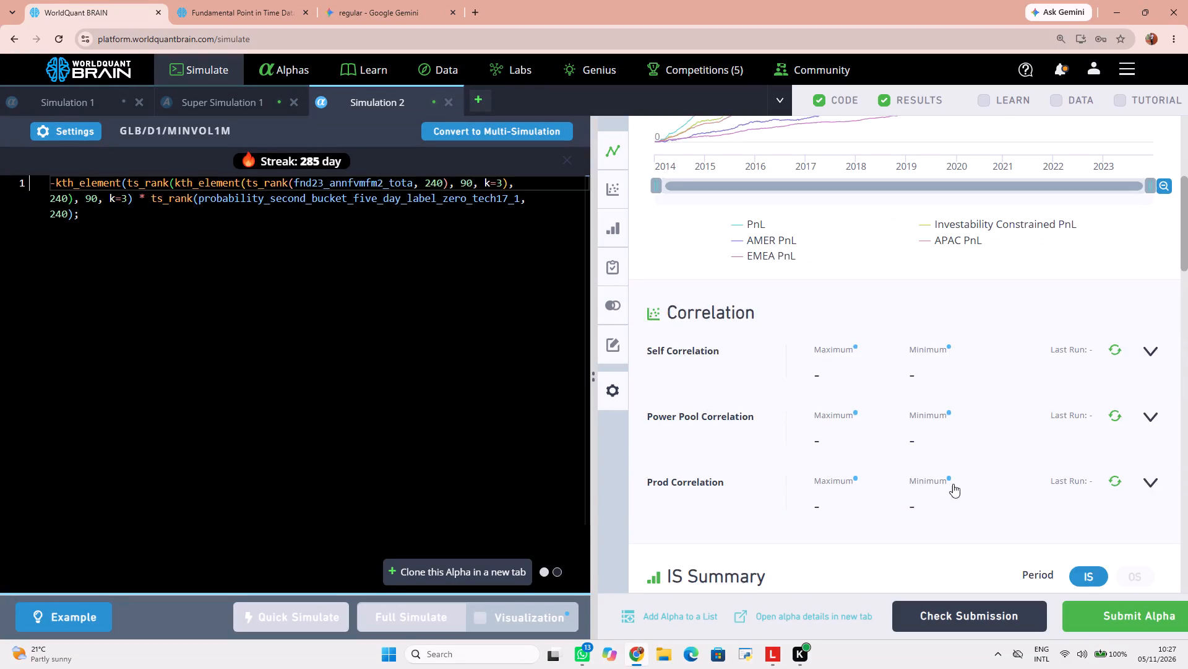
scroll(953, 484, down, 4)
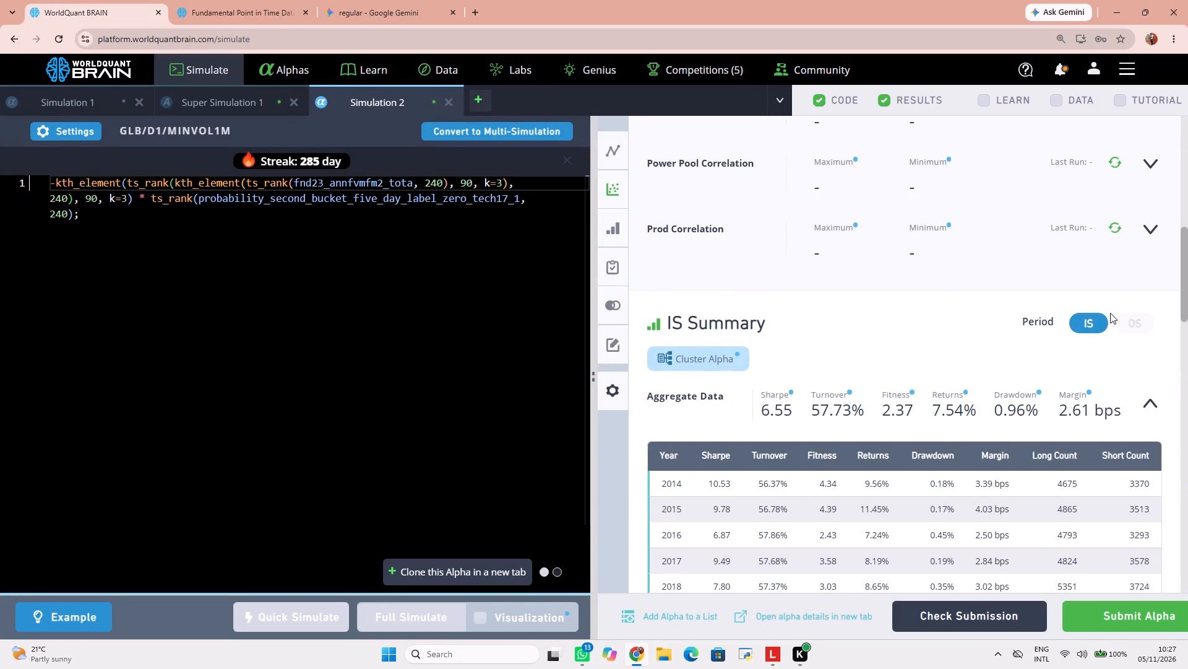
click(1117, 231)
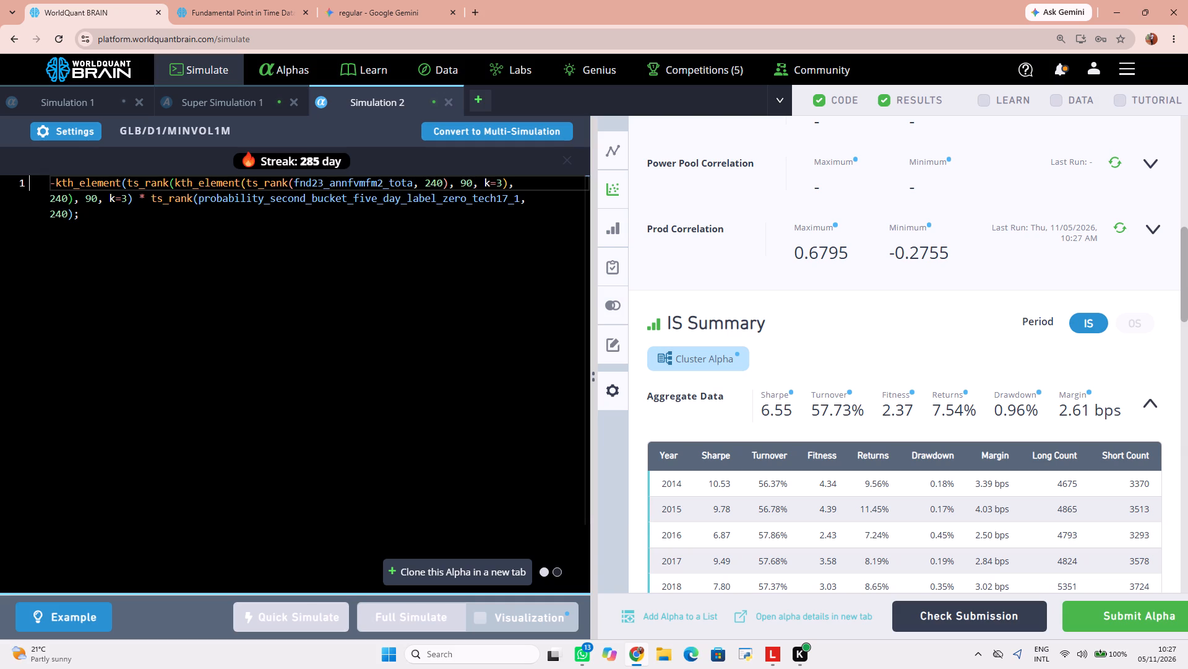
click(81, 225)
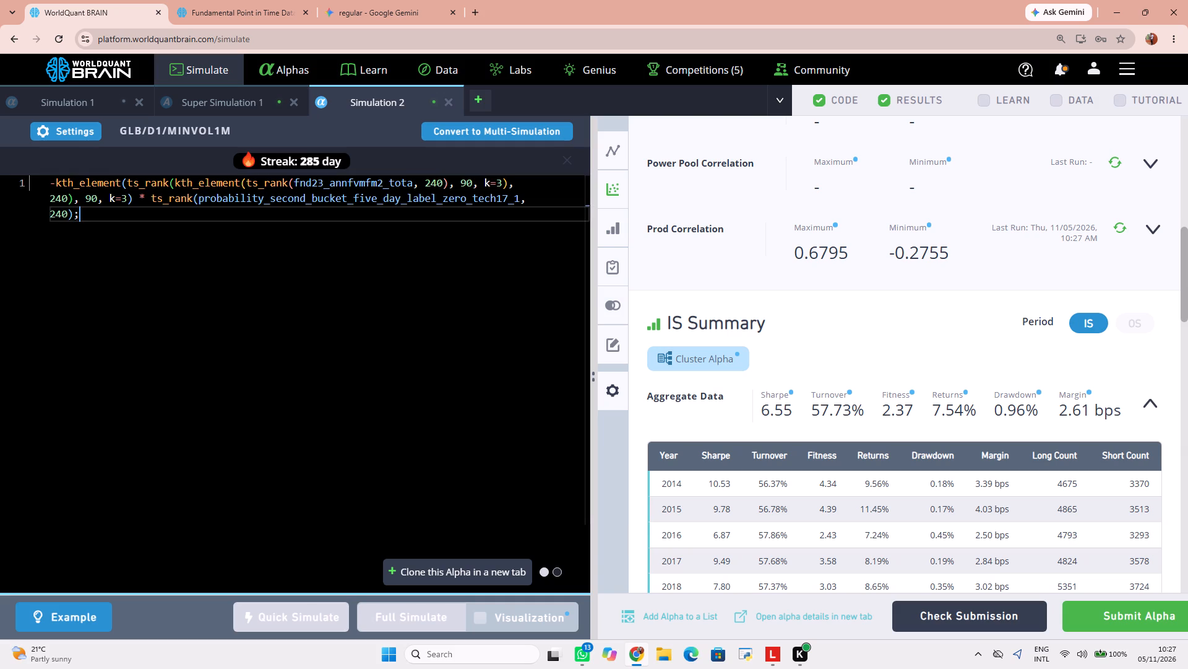
click(110, 237)
drag(102, 224, 74, 217)
drag(74, 217, 48, 181)
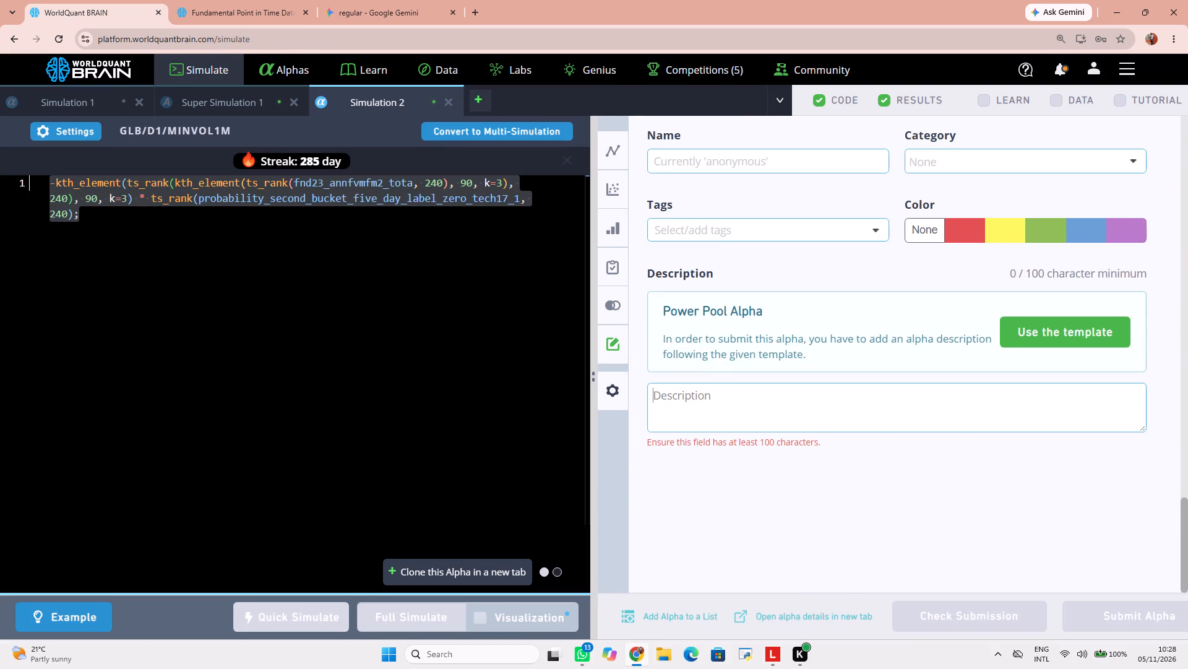
key(ctrl+v)
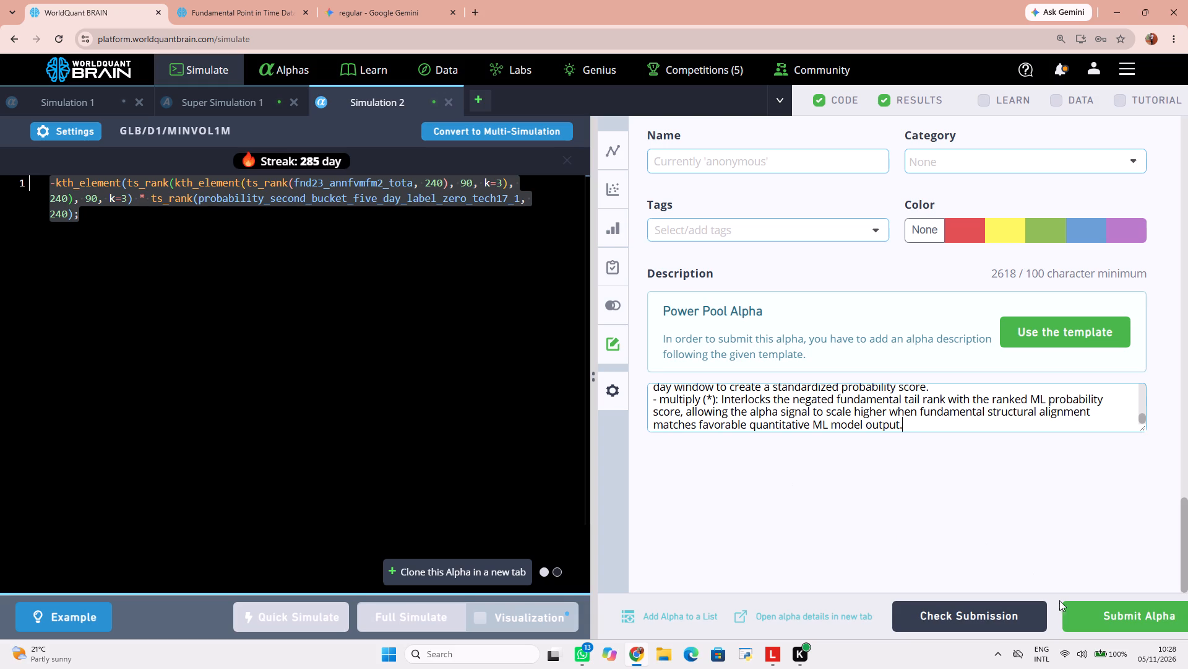
Submit the Simulation 2 alpha.
click(1075, 613)
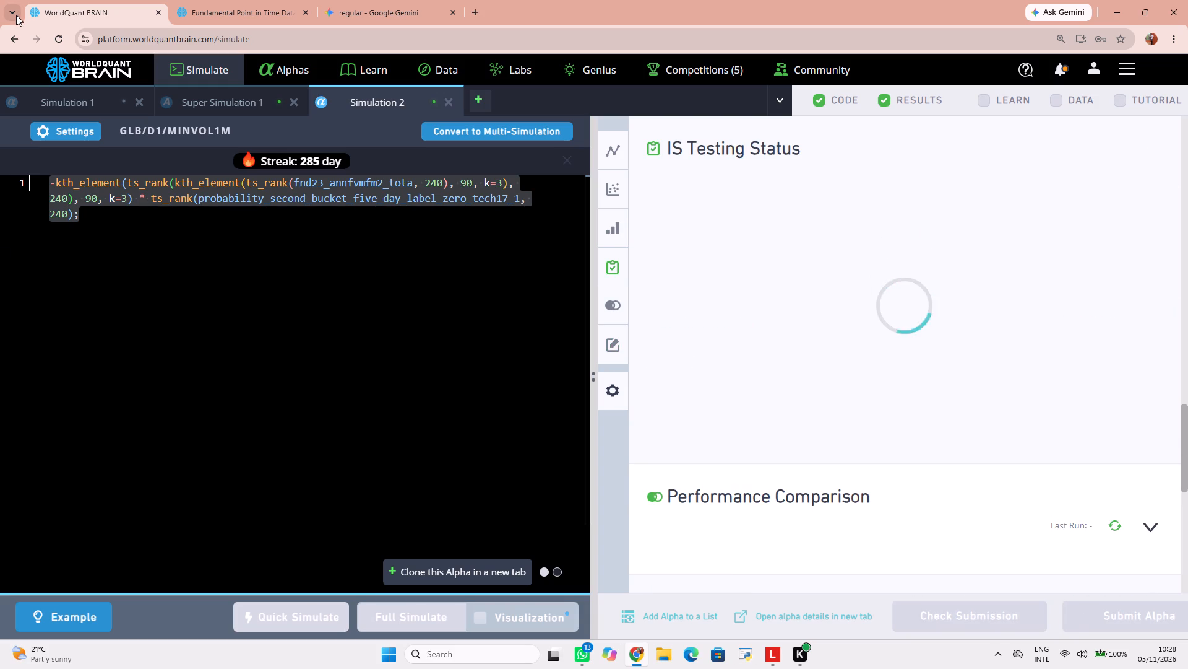
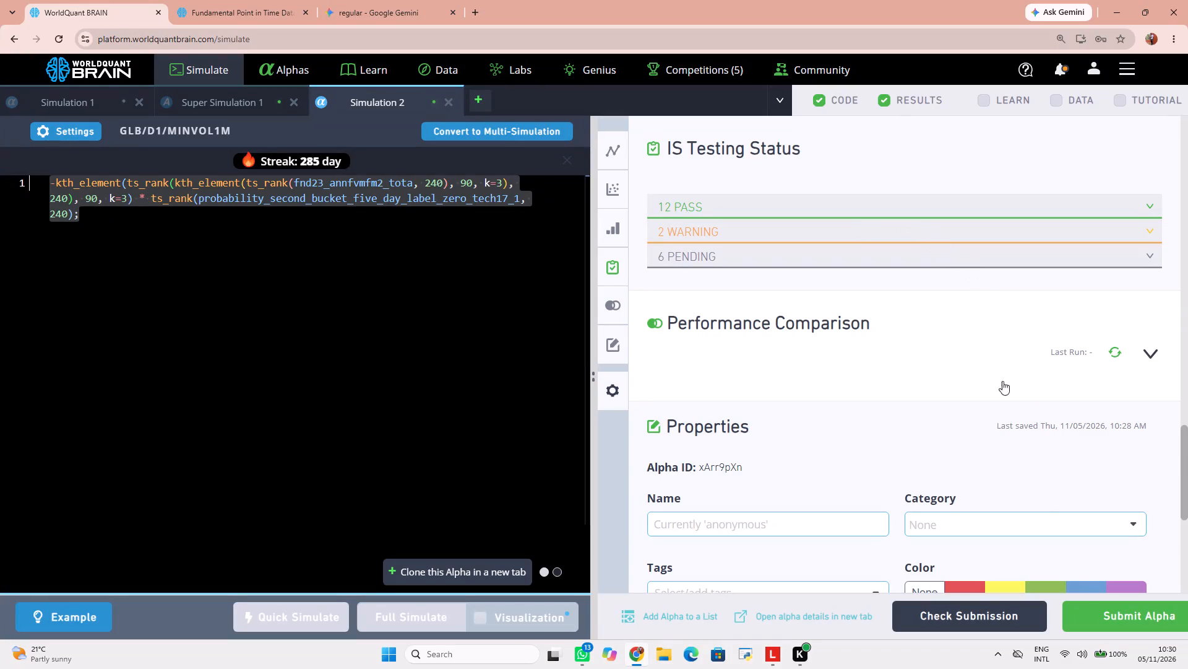
Try again to submit the fnd23_annfvmfm2_tota alpha in Simulation 2.
click(1094, 618)
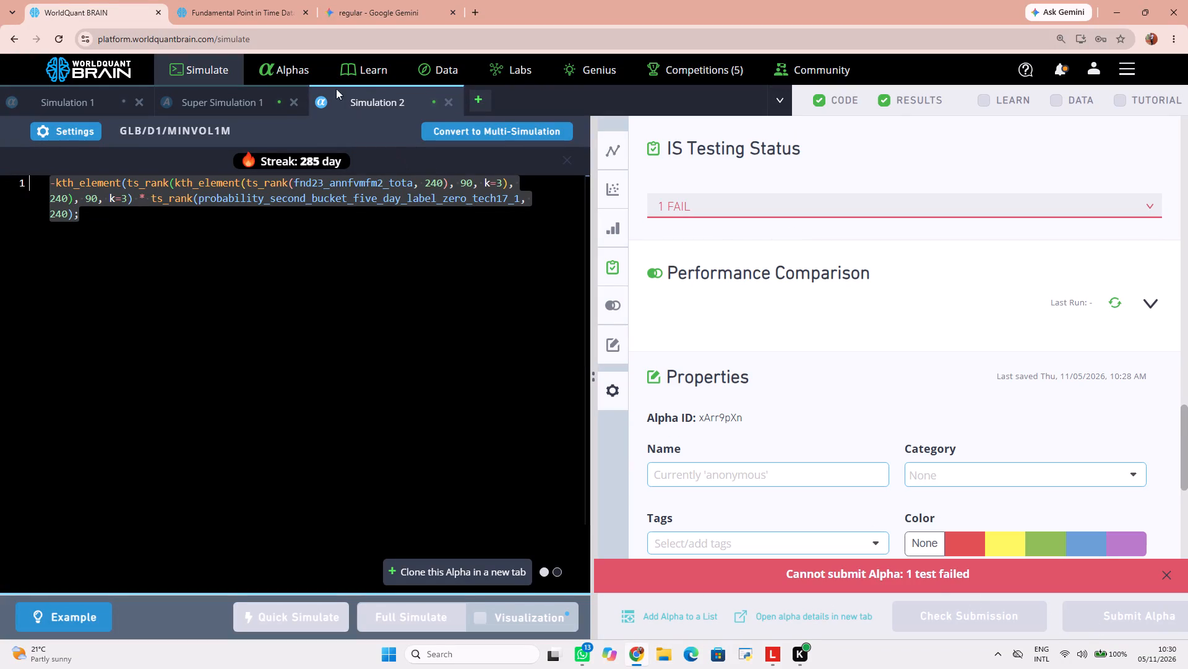
Replace fnd23_annfvmfm2_tota in the Simulation 2 expression with the fnd23_annfvmfm2_teno field copied from the dataset page, and run a full simulation.
click(260, 15)
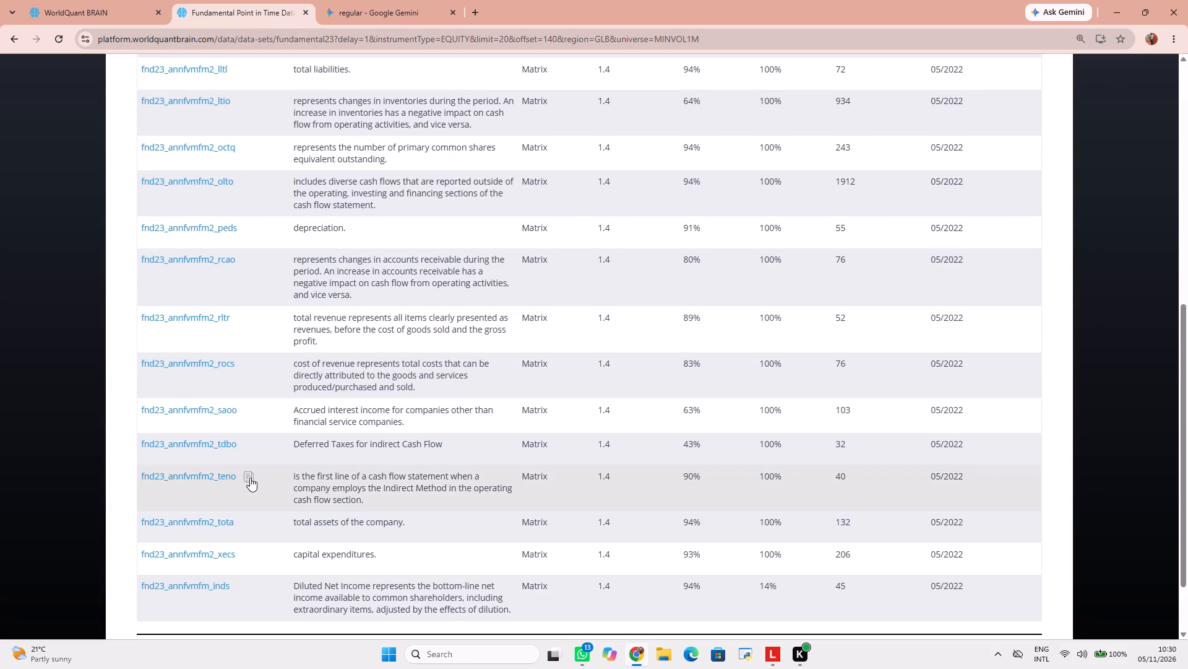
click(249, 478)
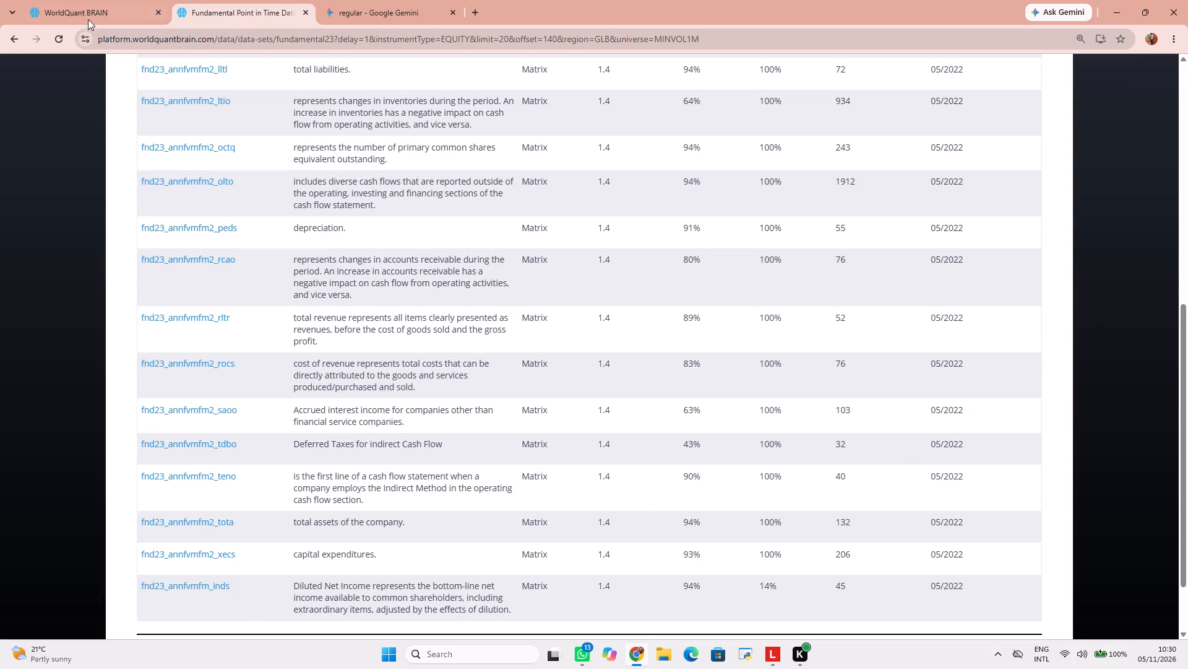
click(88, 11)
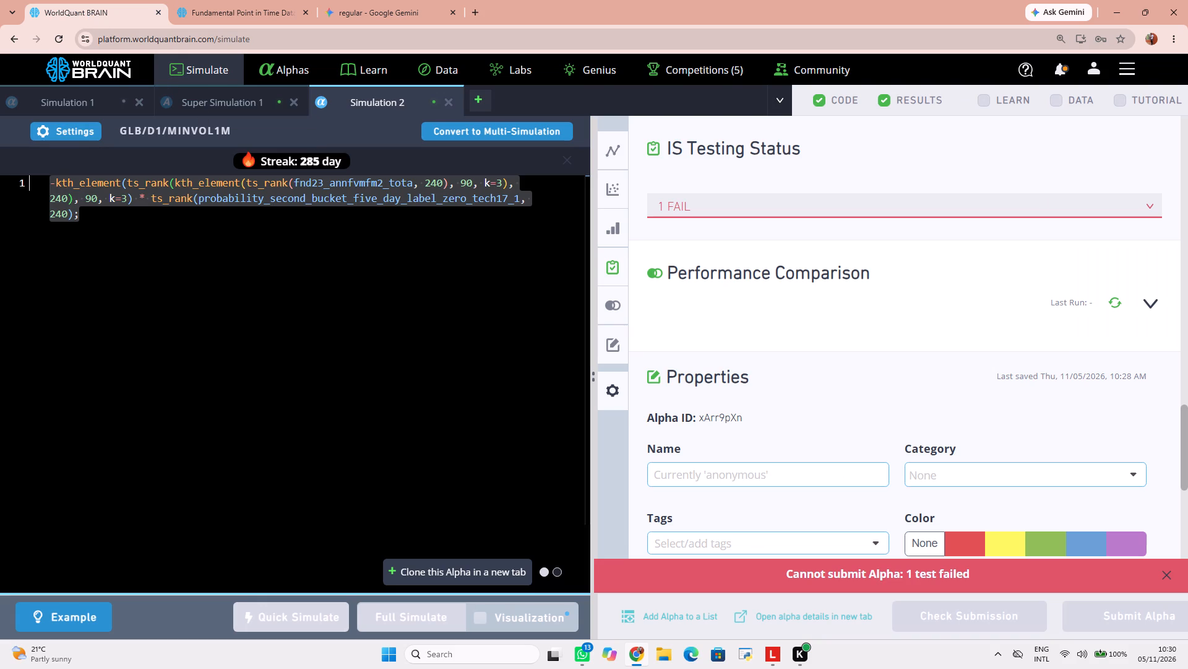
click(316, 184)
double_click(317, 184)
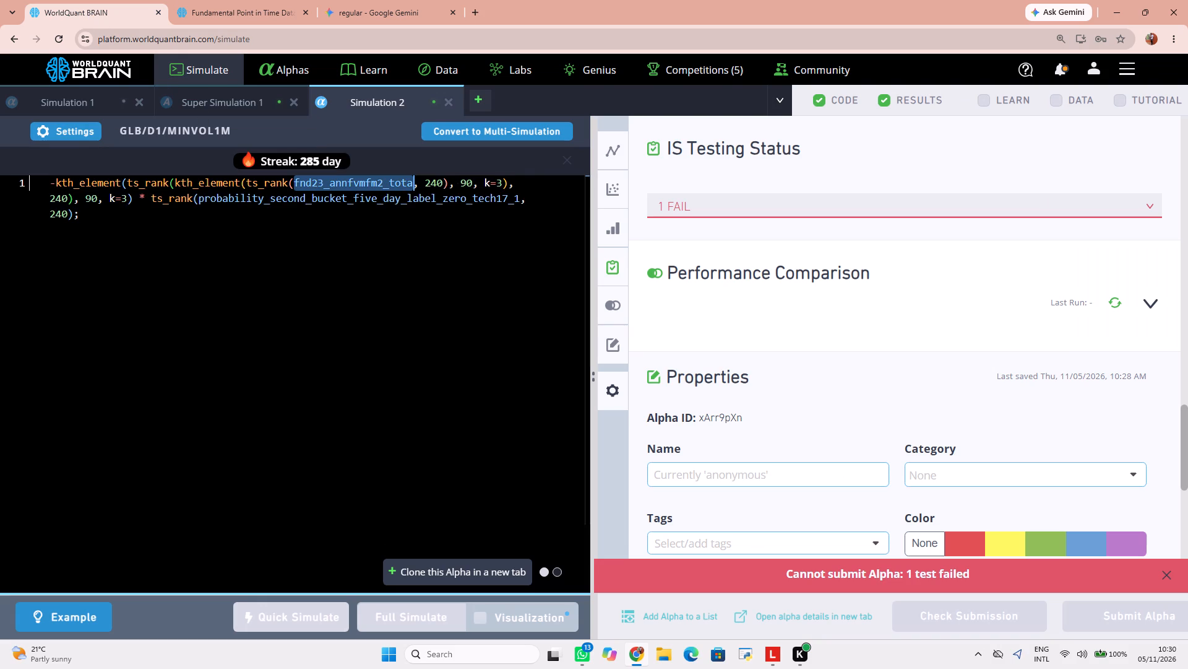
key(BackSpace)
key(ctrl+v)
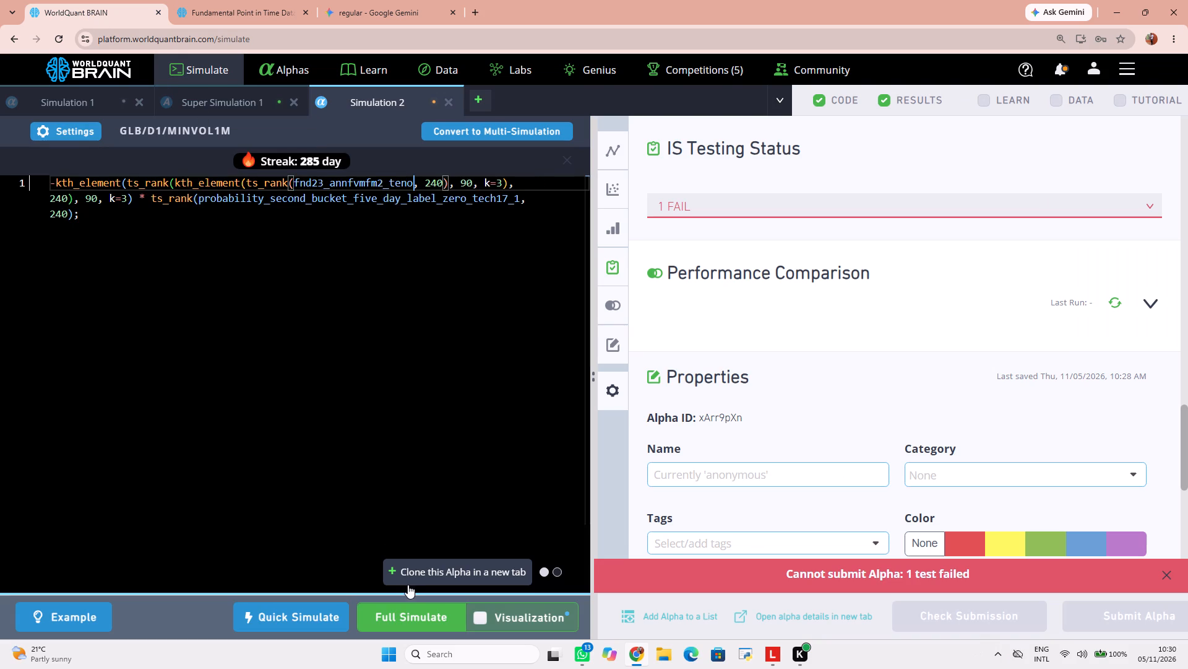
click(411, 609)
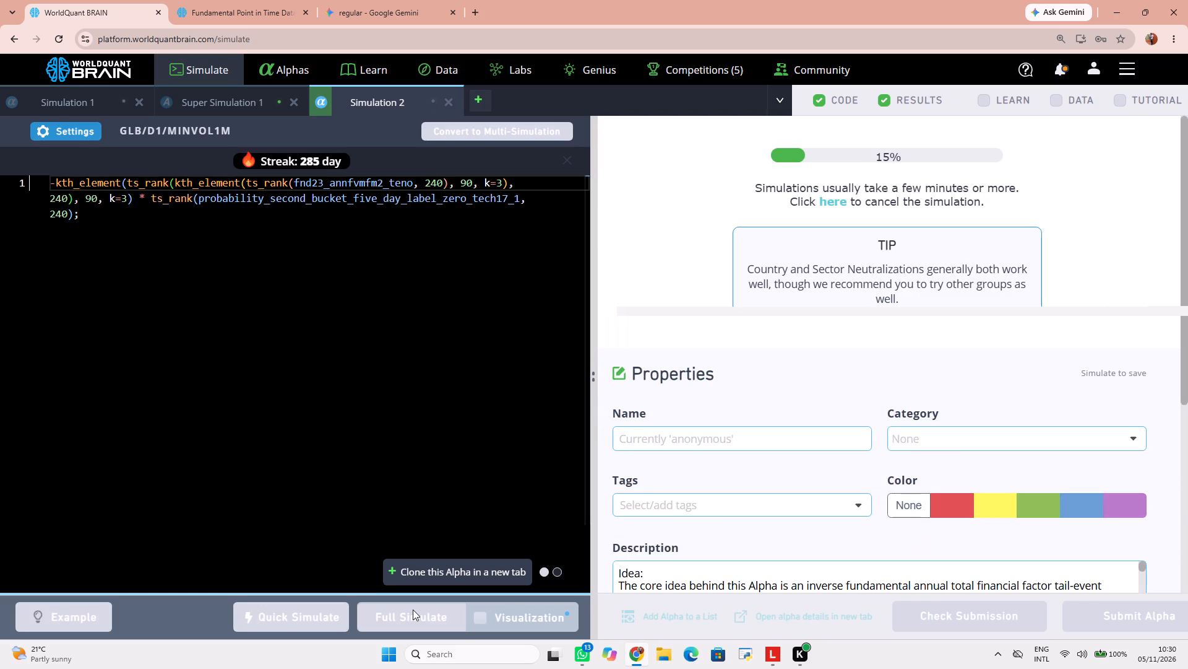
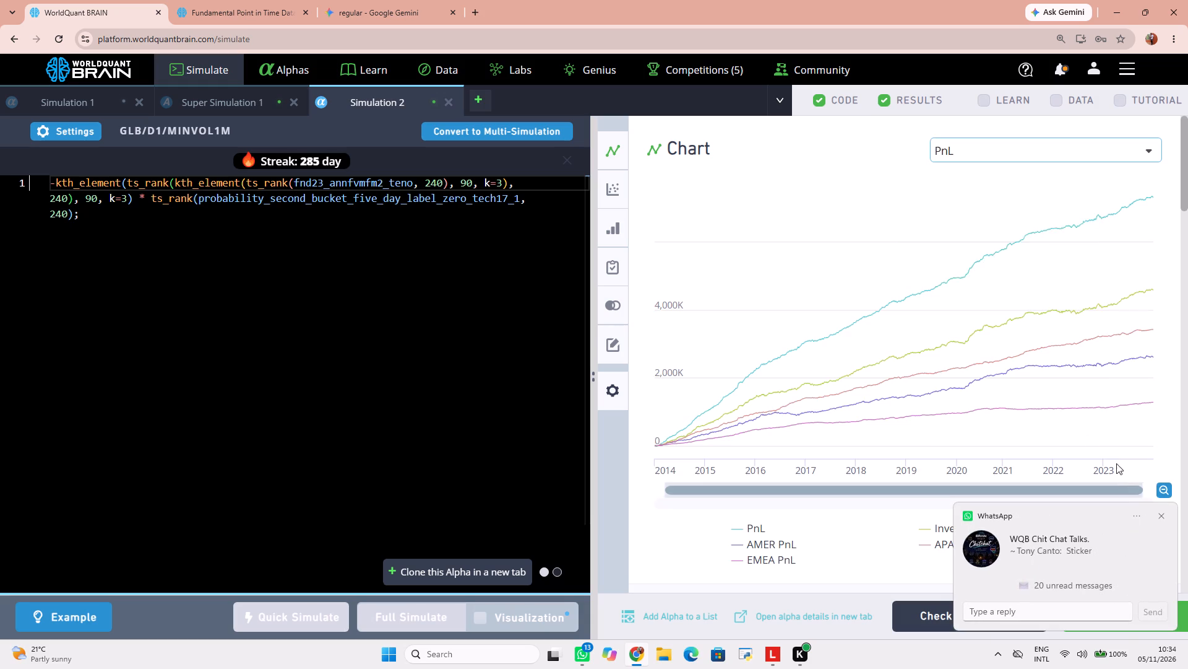
Run the Prod Correlation check for the fnd23_annfvmfm2_teno alpha in Simulation 2.
click(1162, 515)
scroll(1077, 421, down, 8)
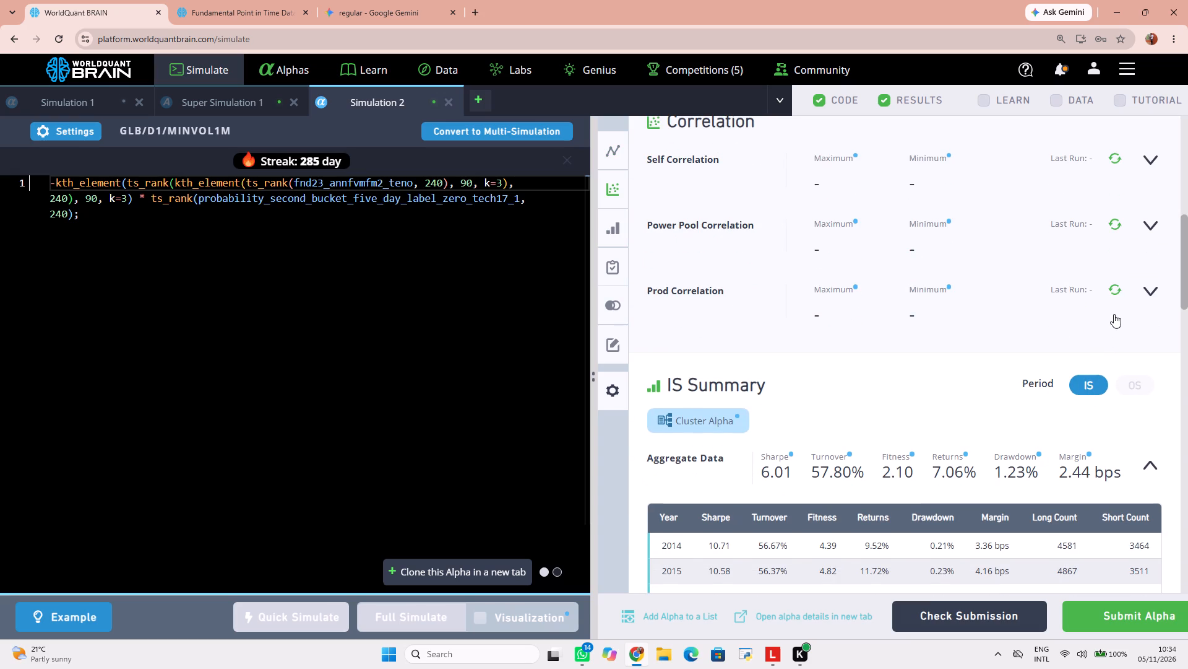
click(1116, 295)
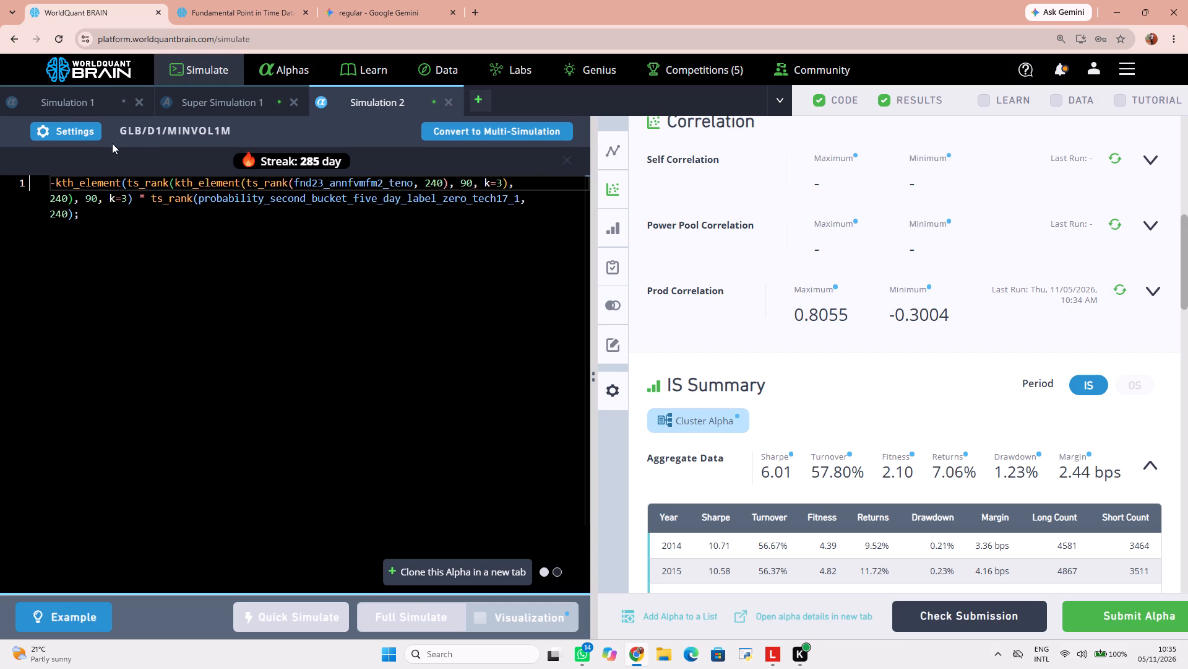
Set the decay to 8 in the Simulation 2 settings, apply it, and run a full simulation of the fnd23_annfvmfm2_teno alpha.
click(88, 138)
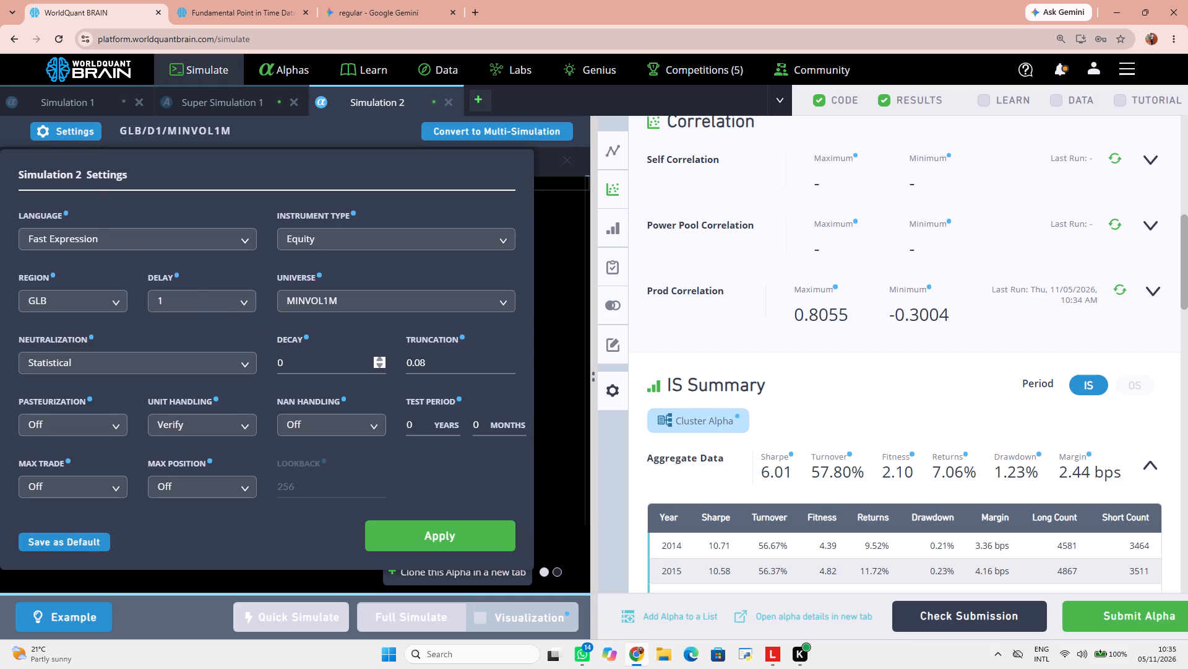
click(295, 367)
key(BackSpace)
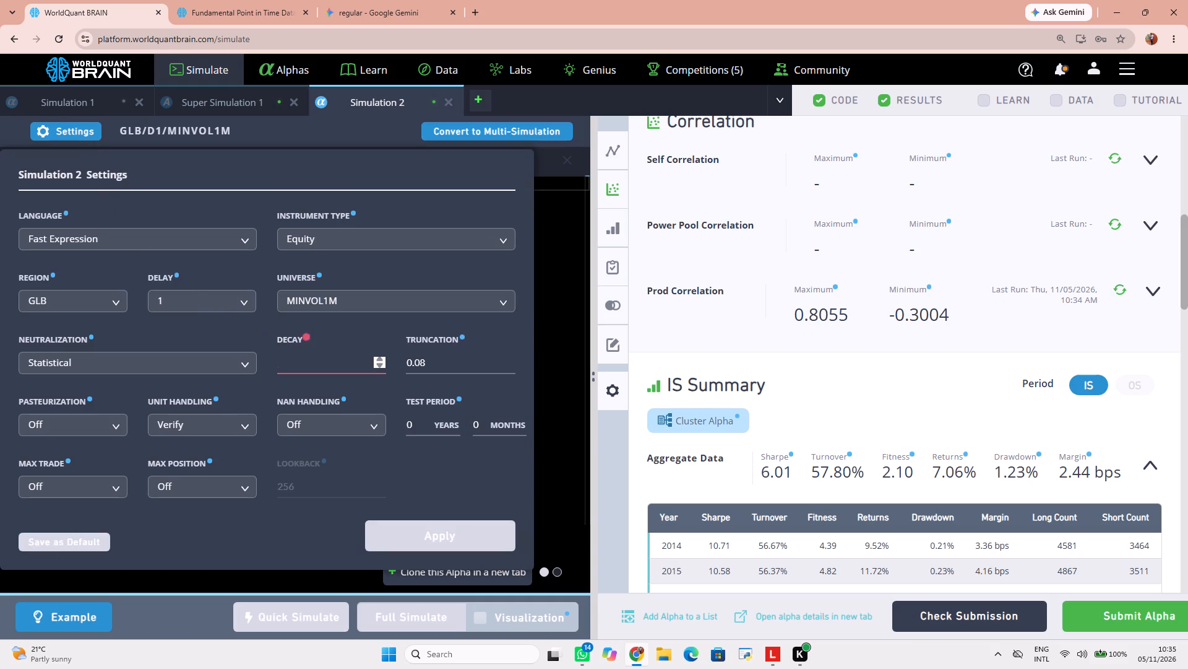
key(8)
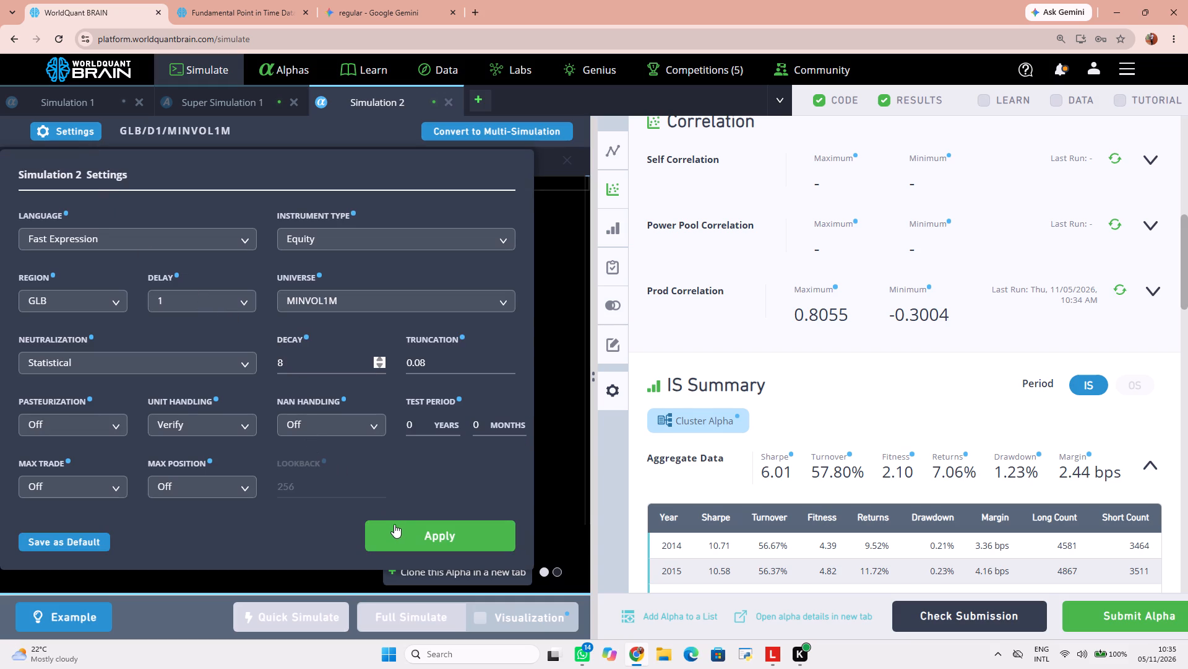
click(396, 528)
click(398, 610)
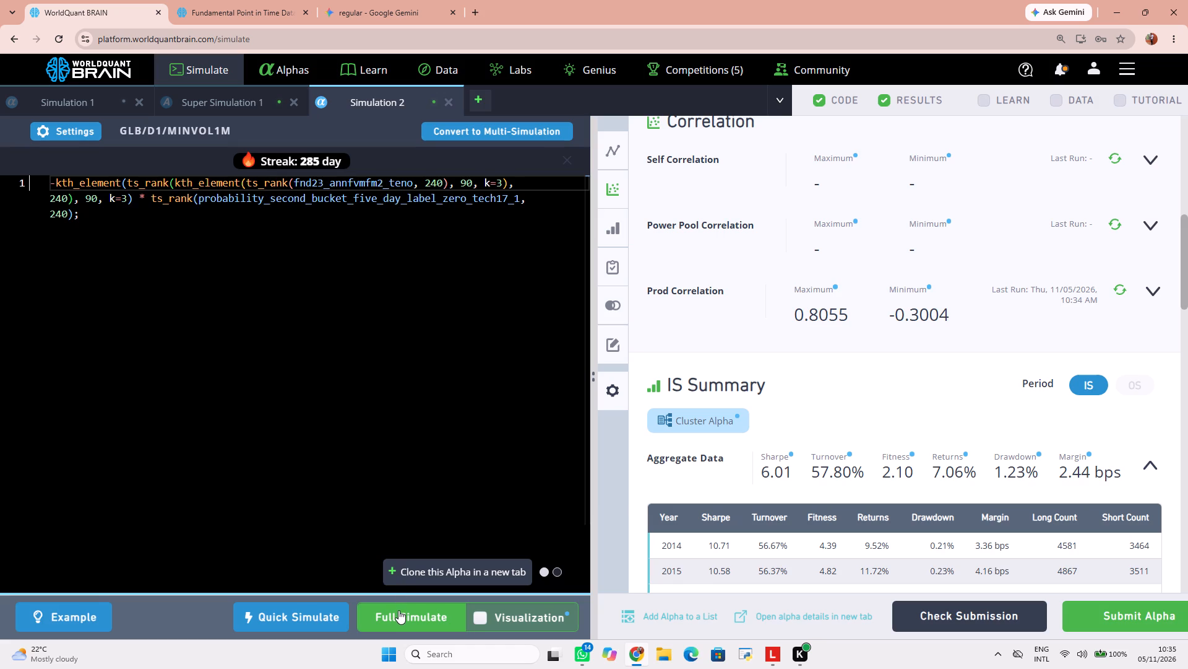
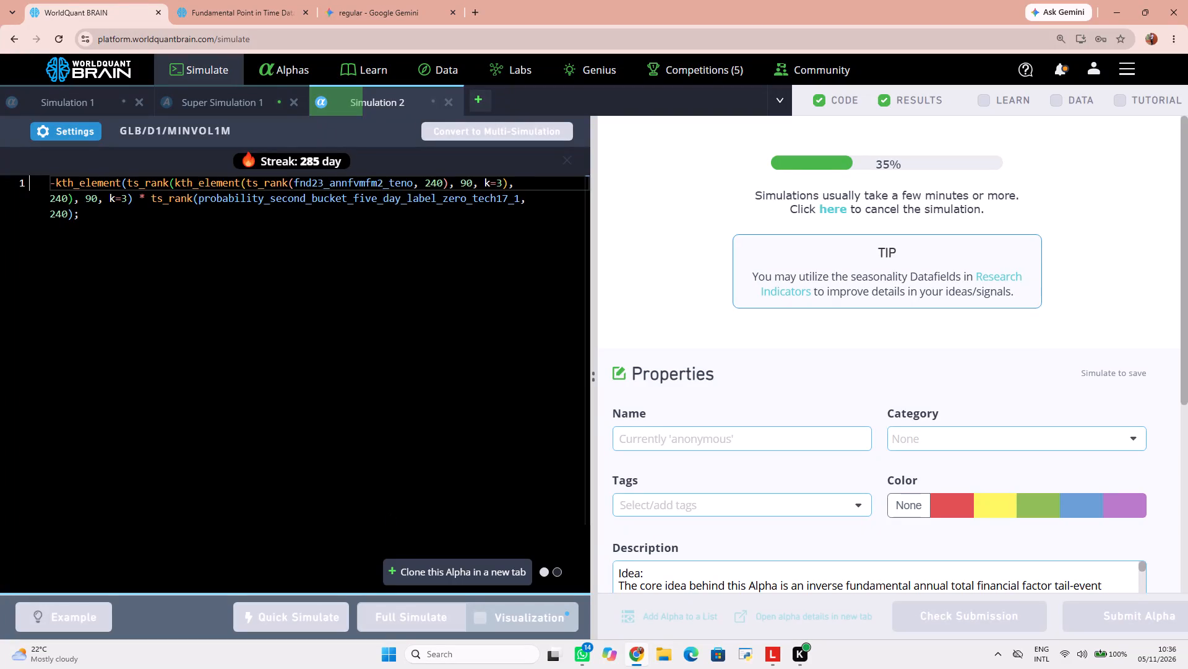
Review the list of submitted alphas while the simulation runs, and return to the Simulation 2 workspace.
click(291, 78)
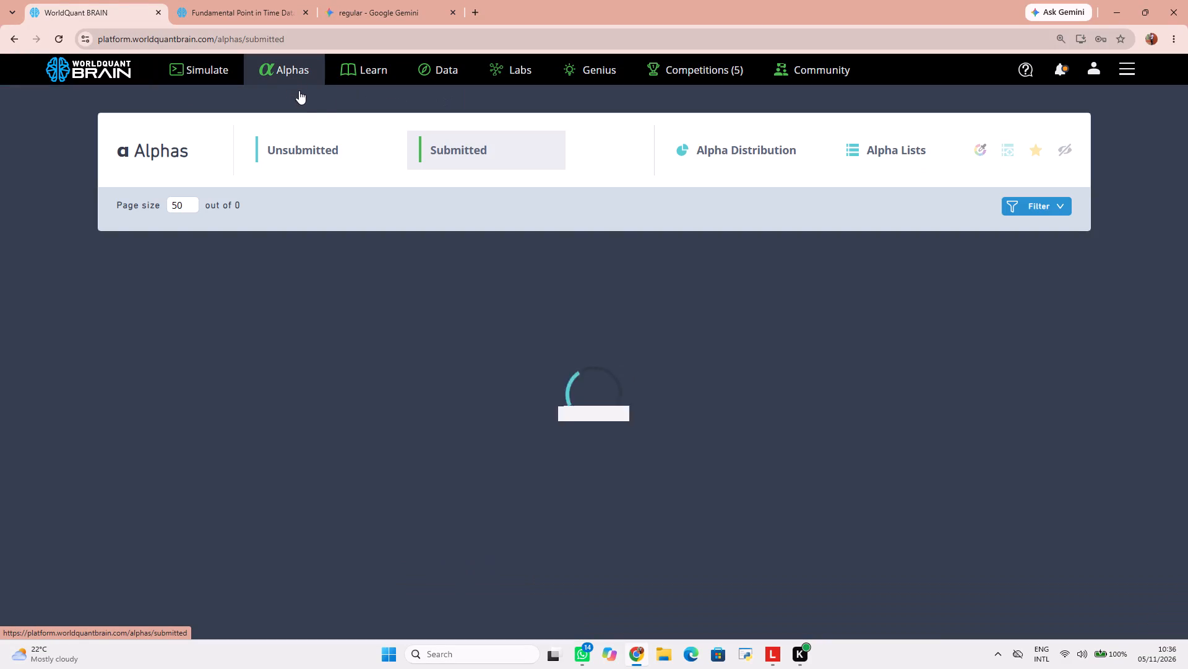
click(431, 149)
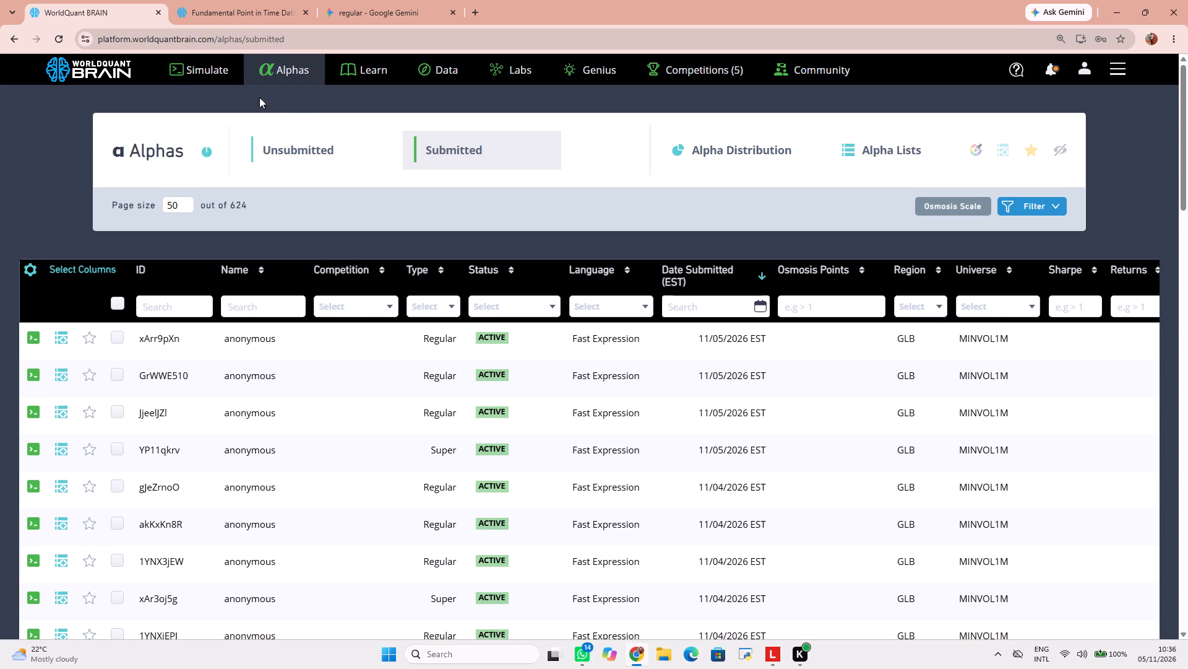
click(90, 14)
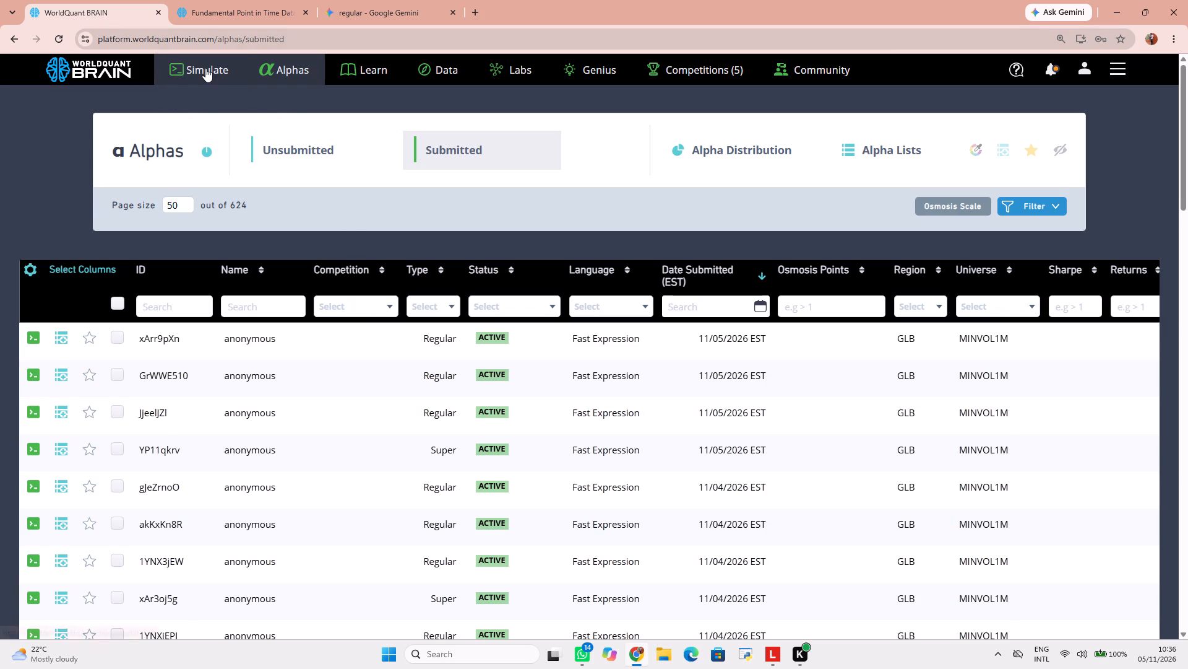
click(204, 68)
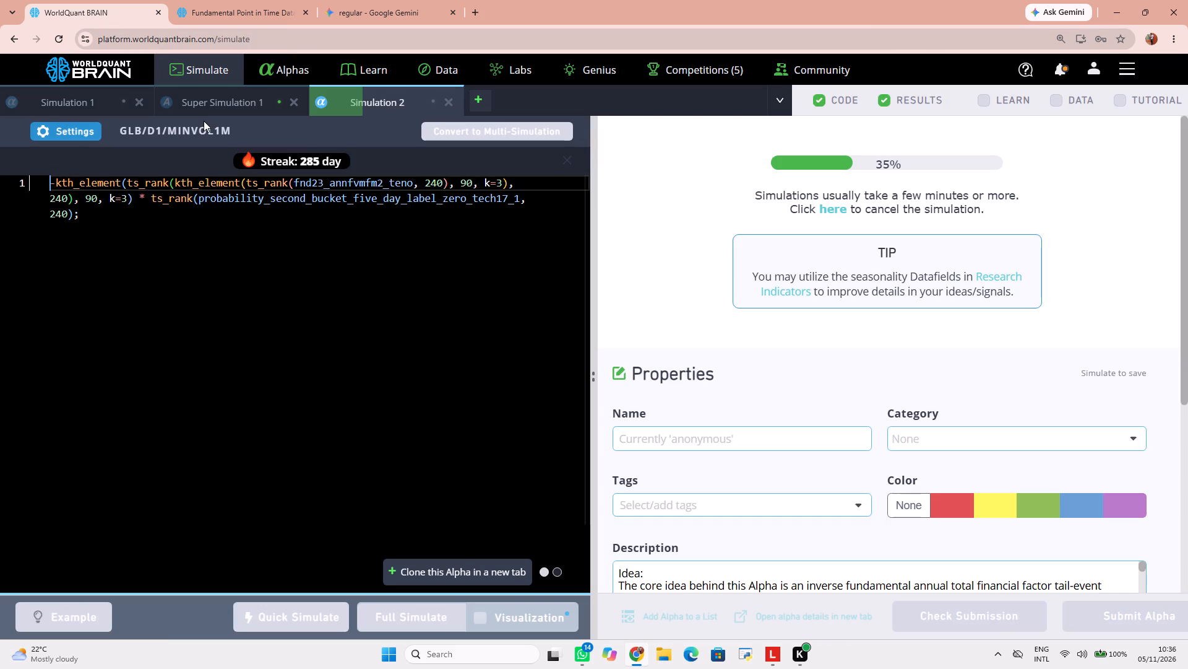
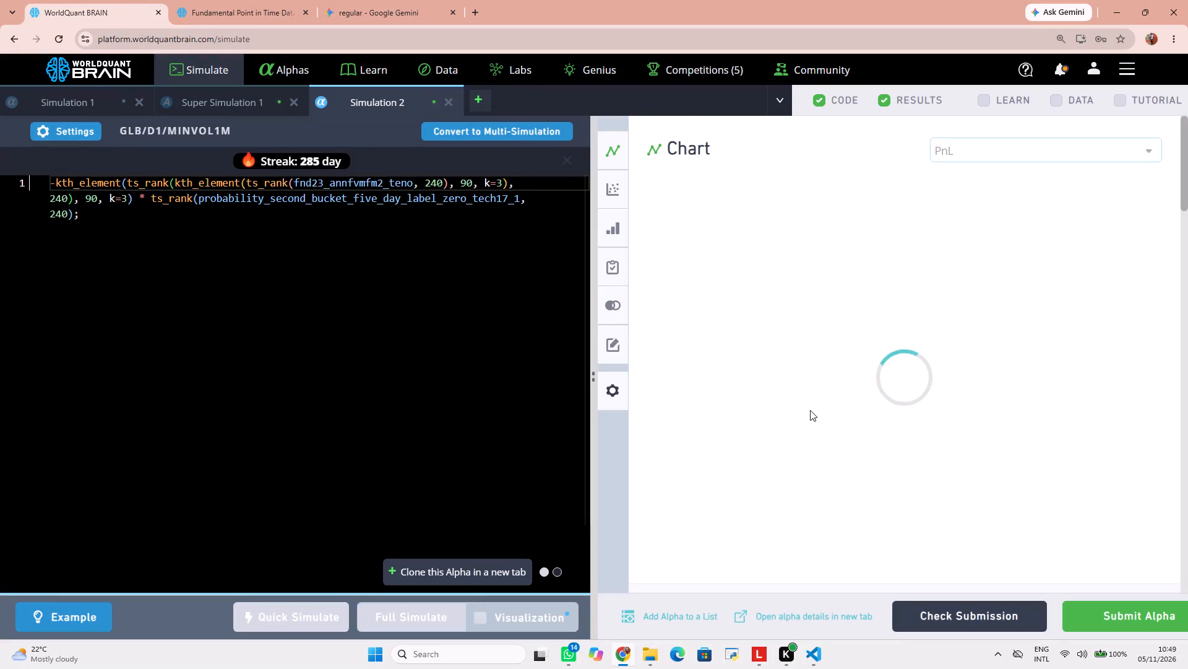
Review the simulation's PnL chart and IS Summary, and run the Prod Correlation check for this alpha.
scroll(810, 410, up, 3)
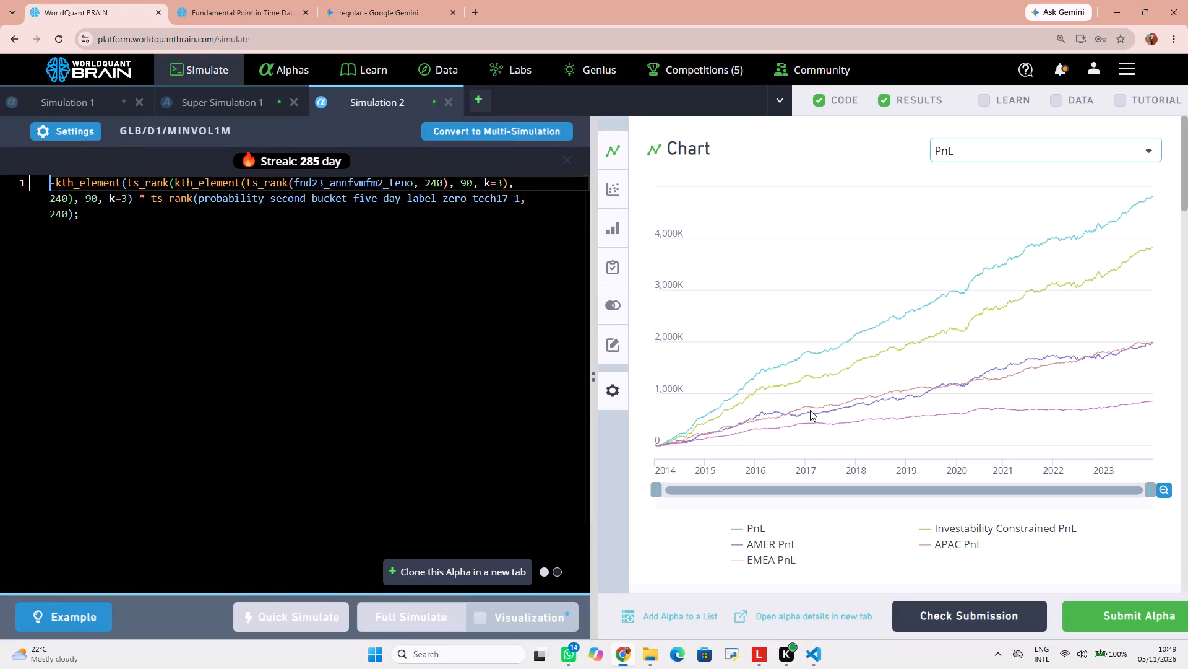
scroll(810, 410, up, 1)
scroll(864, 416, down, 5)
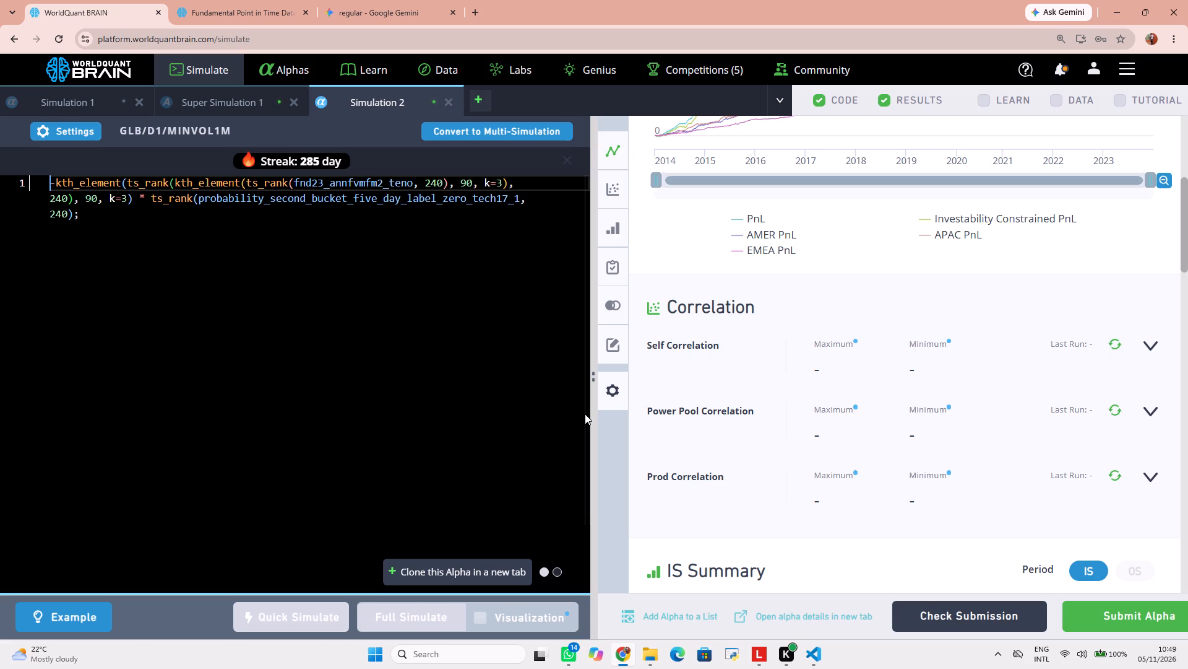
scroll(960, 502, down, 5)
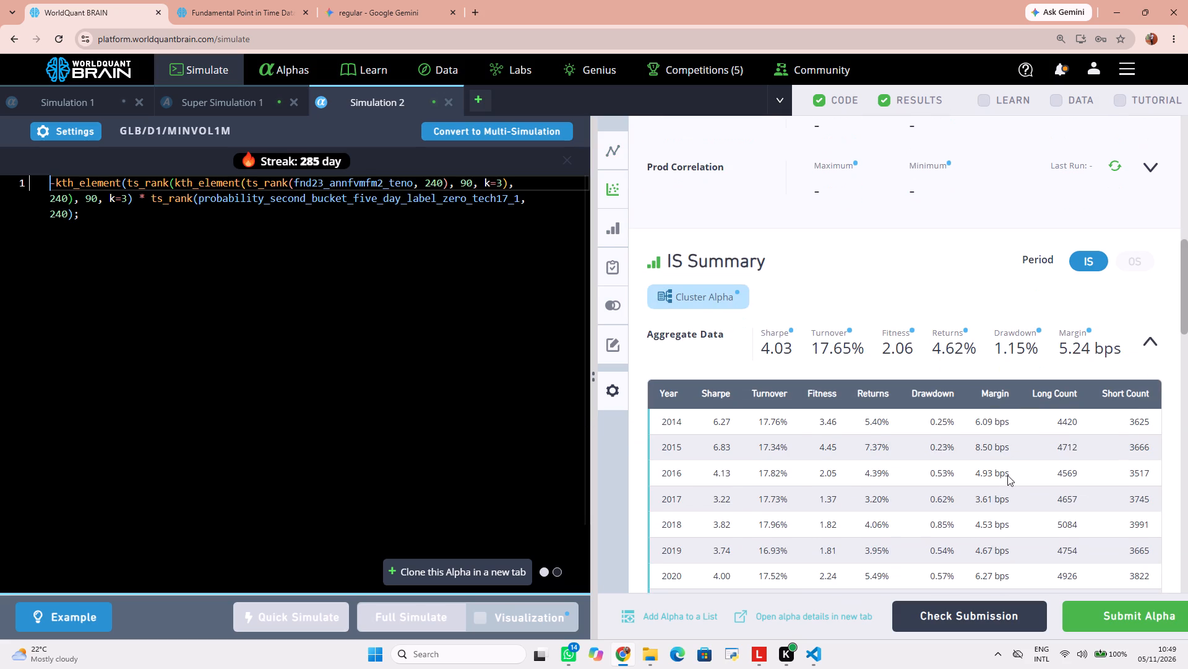
scroll(1028, 398, up, 11)
scroll(1030, 398, down, 6)
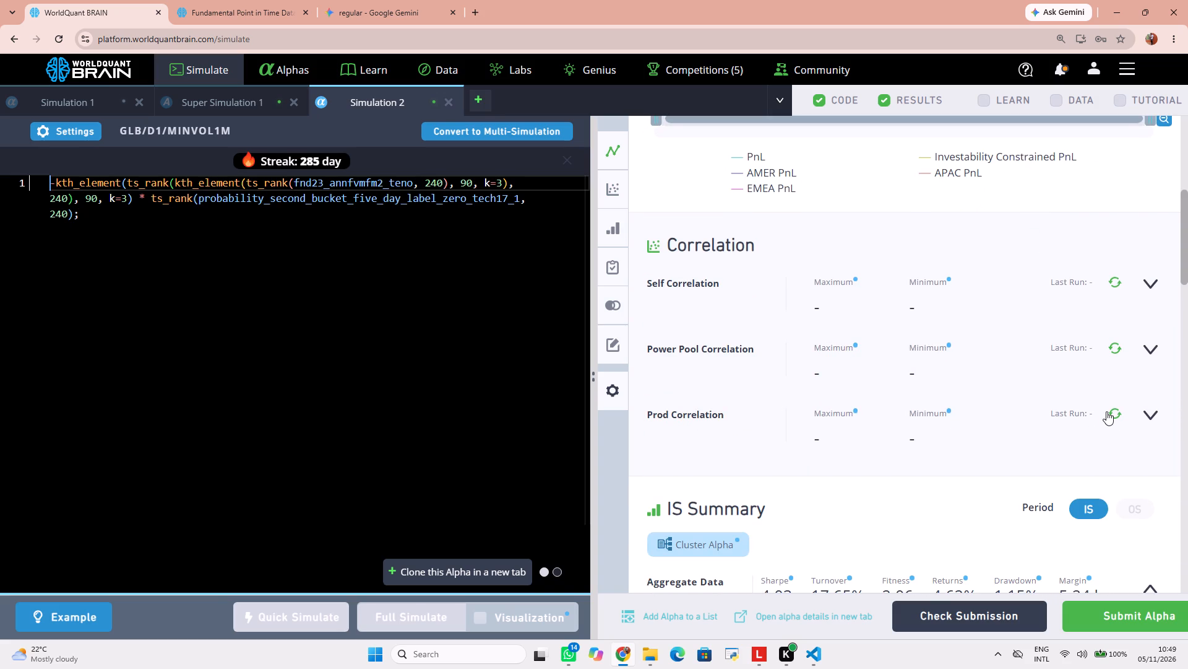
click(1110, 412)
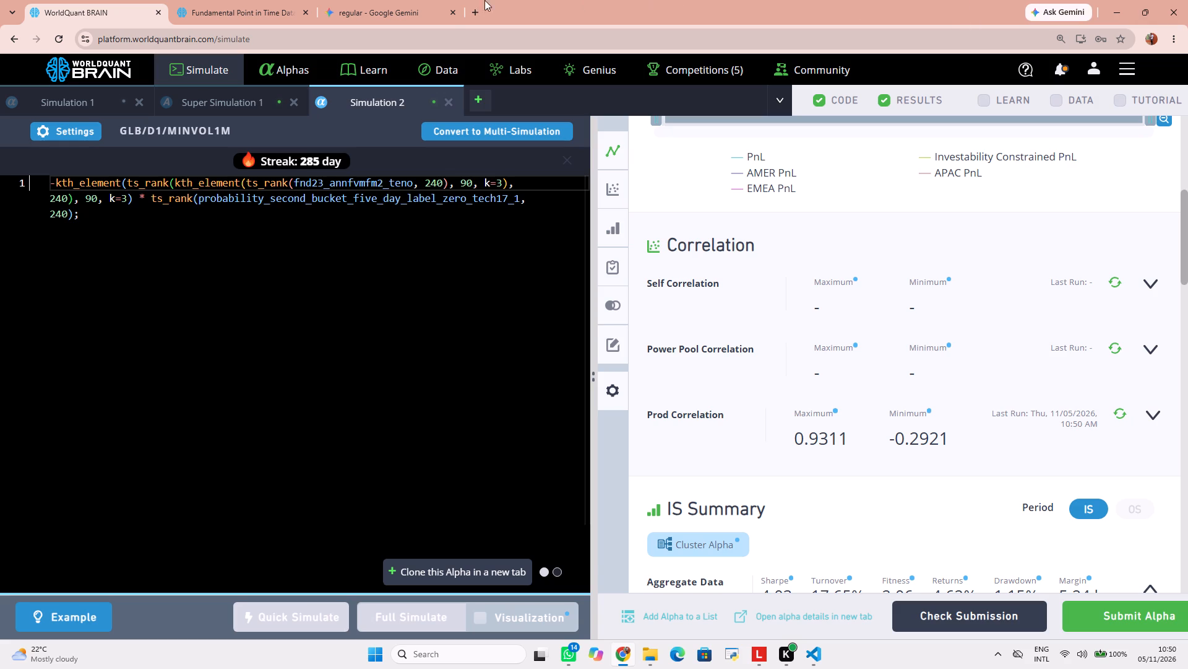
Replace fnd23_annfvmfm2_teno in the alpha expression with fnd23_annfvmfm2_tdbo, copied from the fundamental dataset page, and run a full simulation.
click(213, 4)
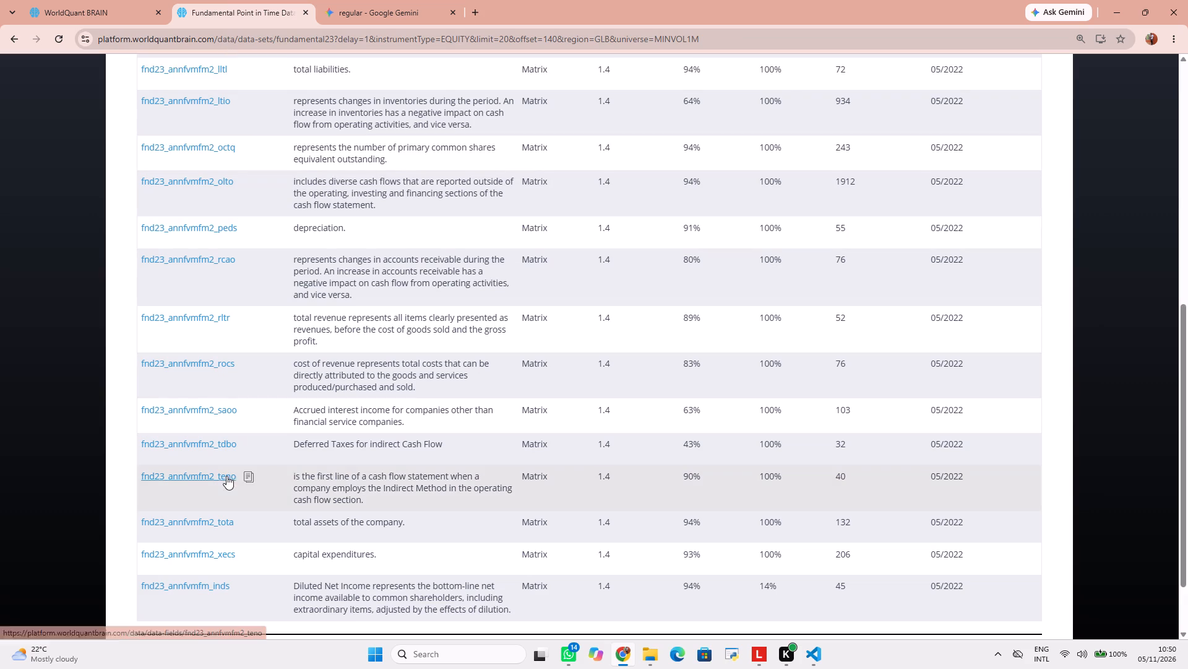
click(244, 448)
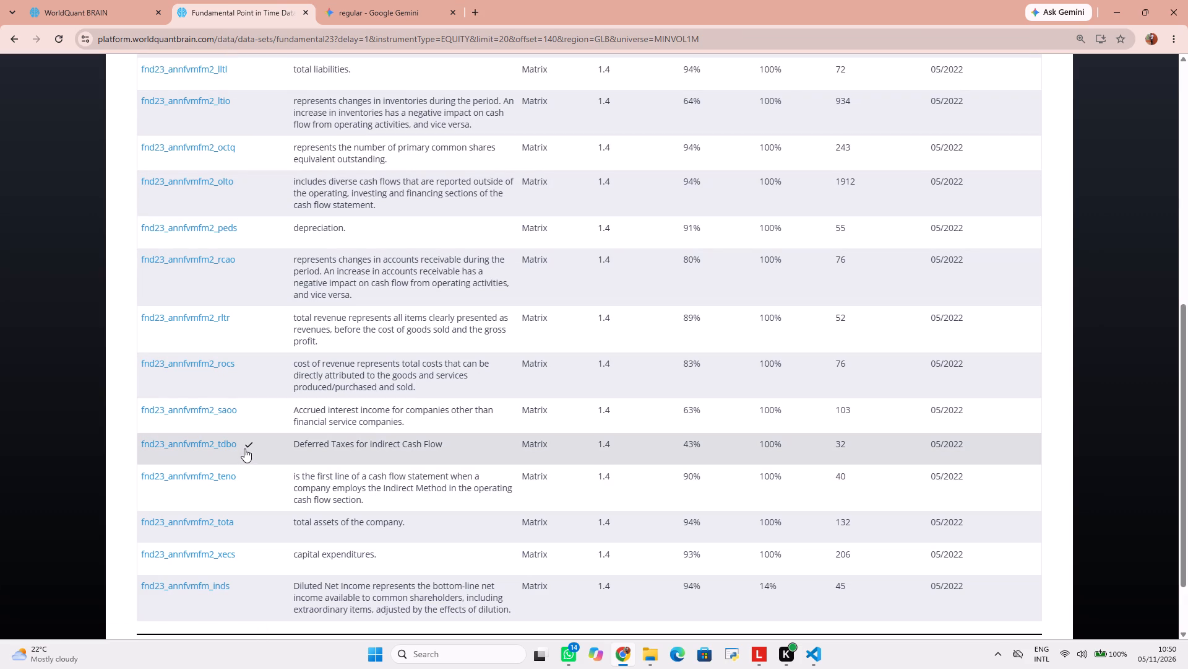
click(87, 15)
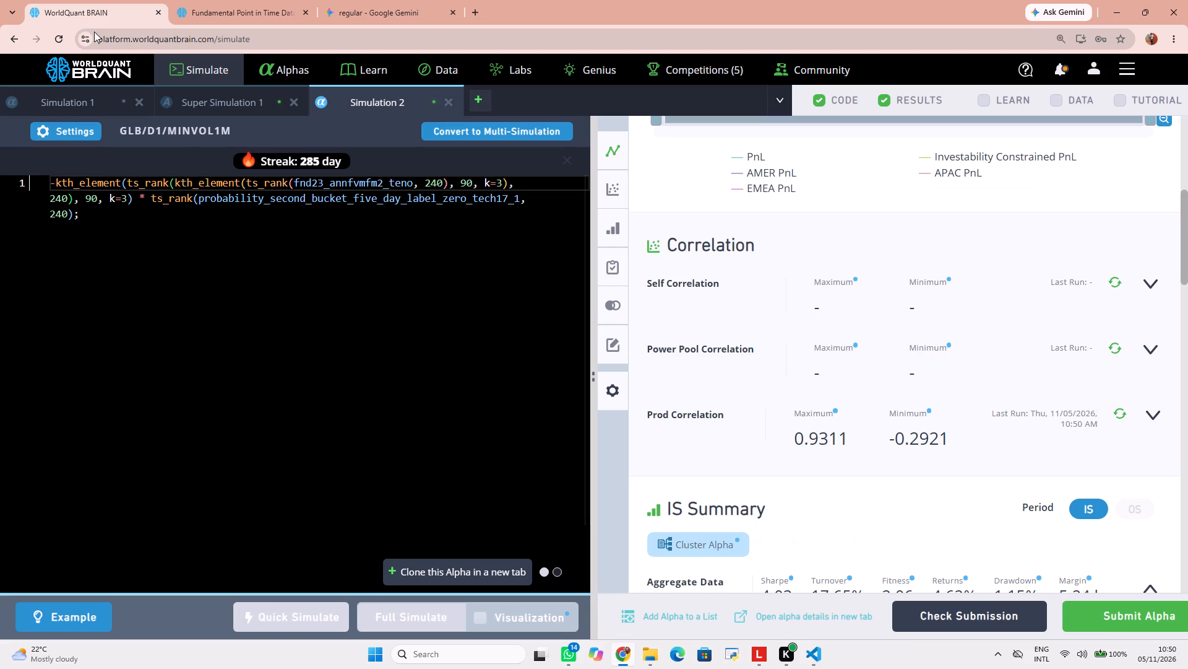
double_click(309, 183)
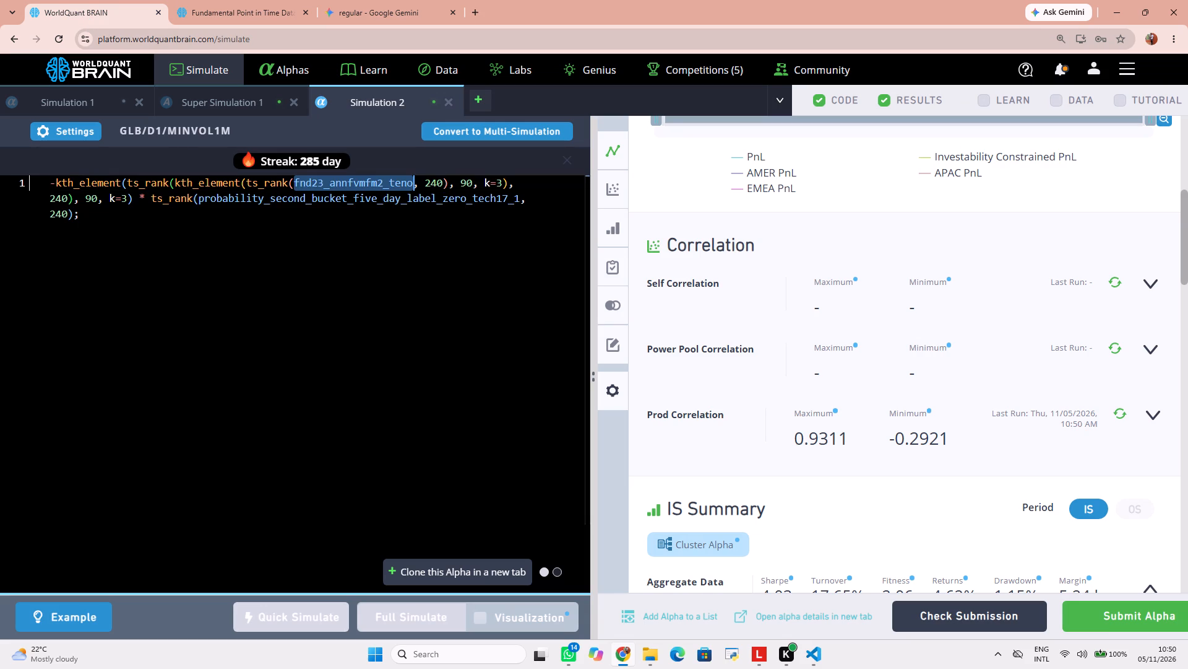
key(BackSpace)
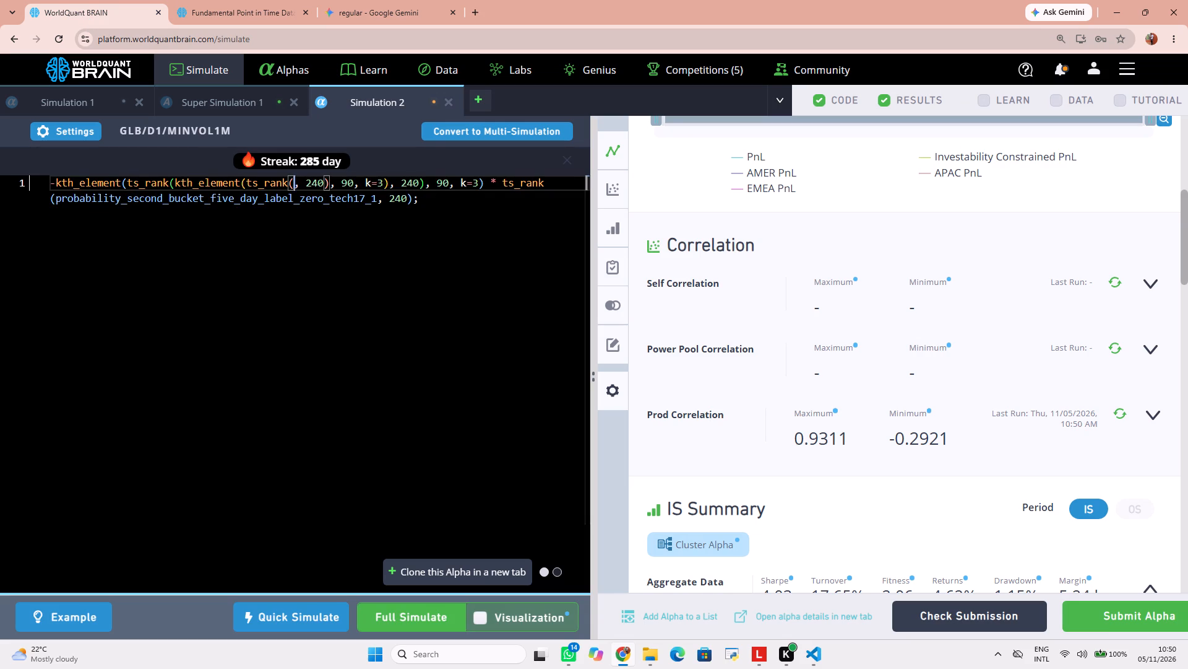
key(ctrl+v)
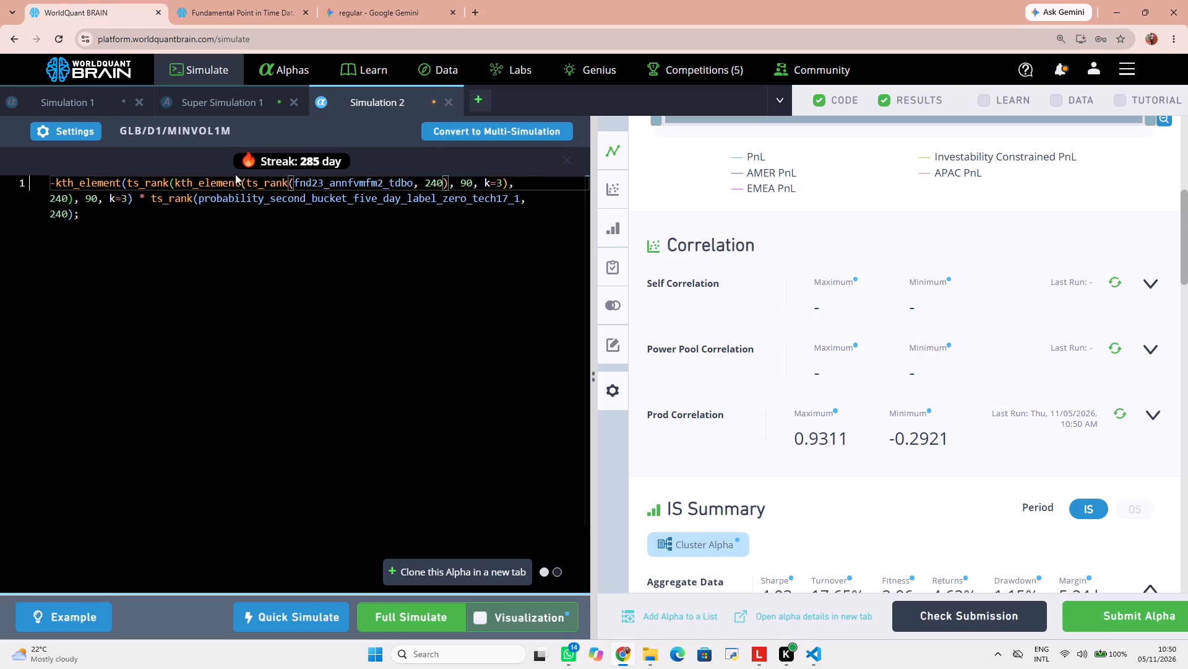
click(393, 613)
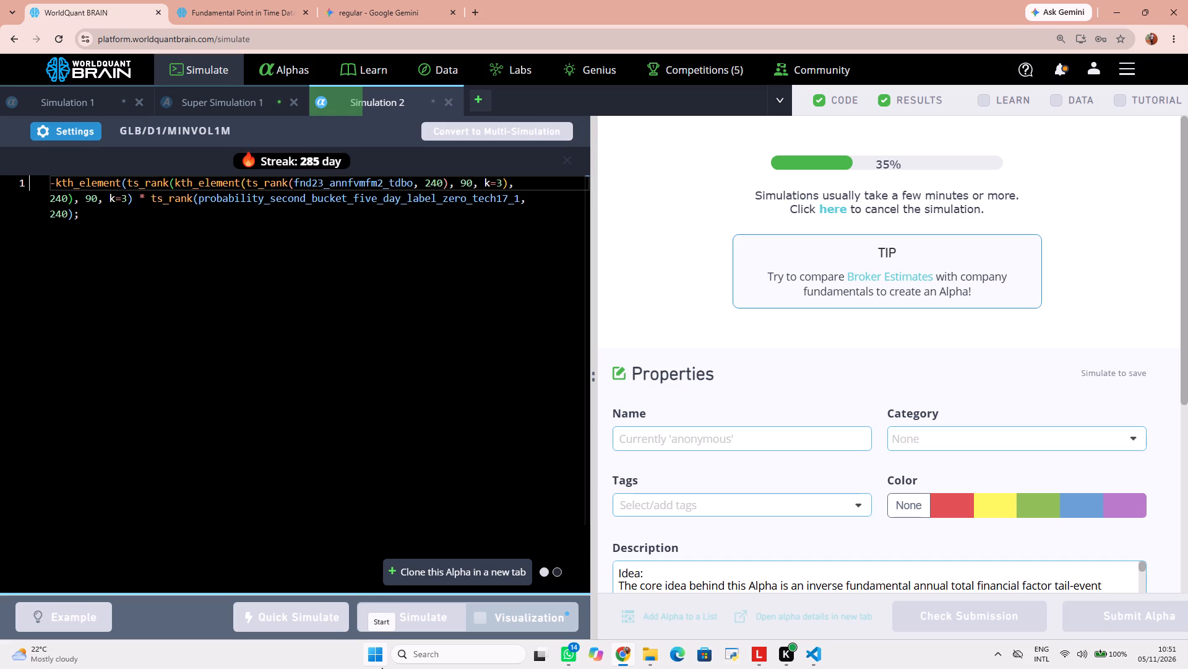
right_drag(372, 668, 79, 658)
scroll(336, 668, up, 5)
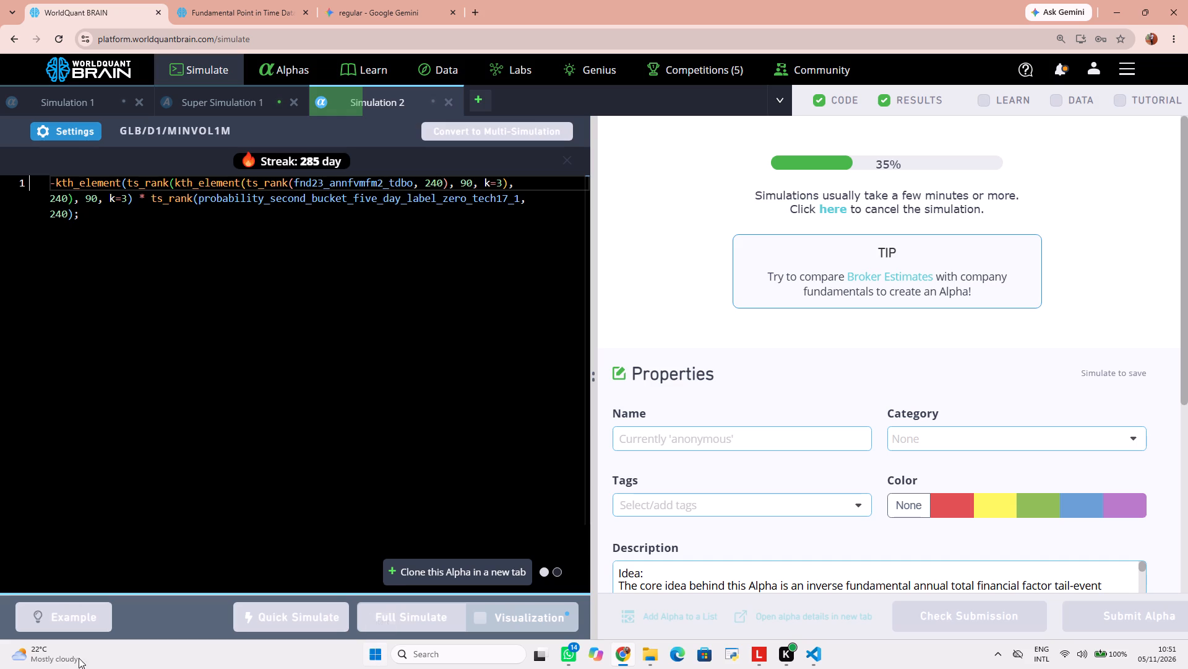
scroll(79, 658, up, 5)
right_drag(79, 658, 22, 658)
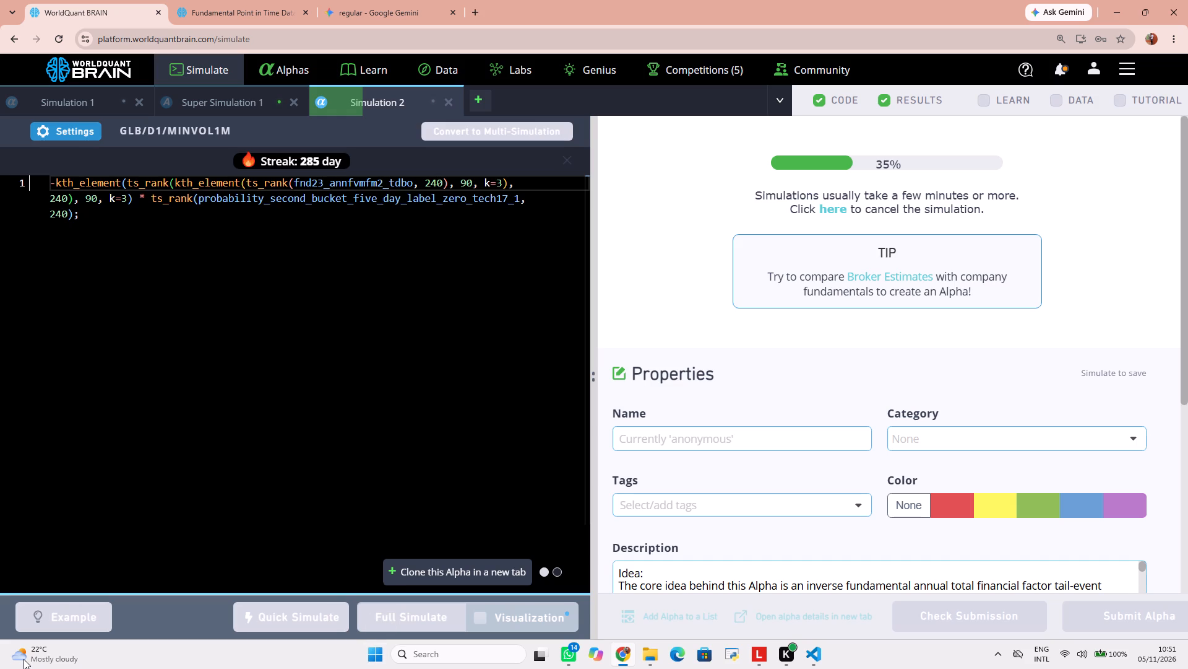
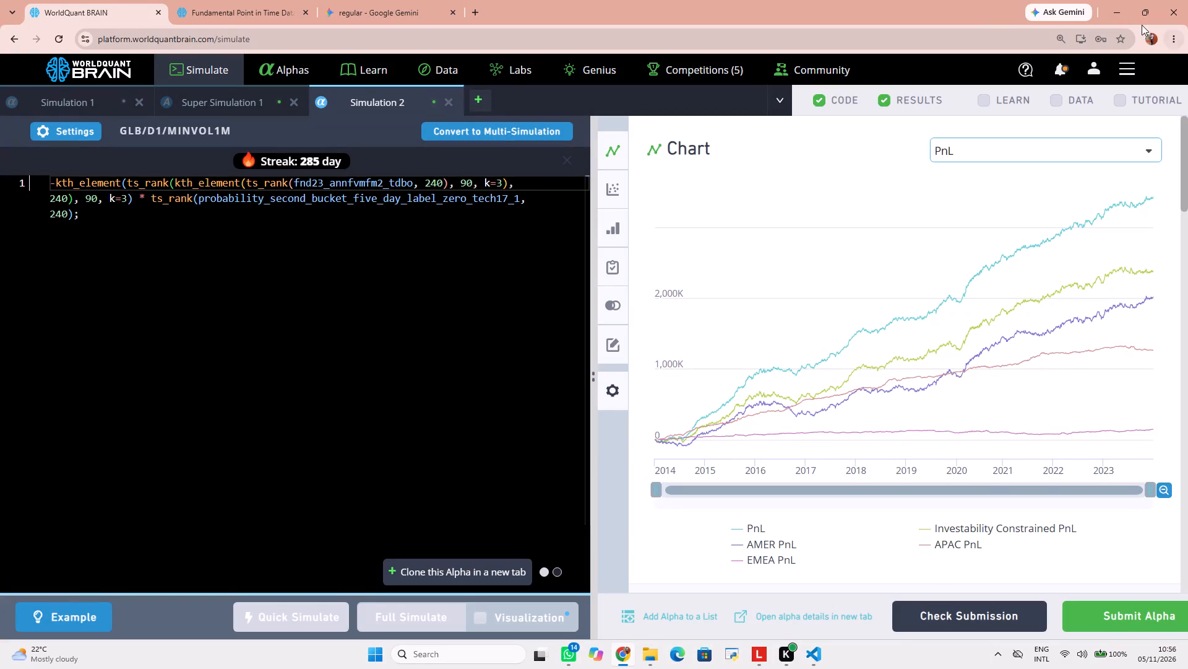
Replace fnd23_annfvmfm2_tdbo in the alpha expression with fnd23_annfvmfm2_saoo, copied from the fundamental dataset page, and run a full simulation.
click(256, 4)
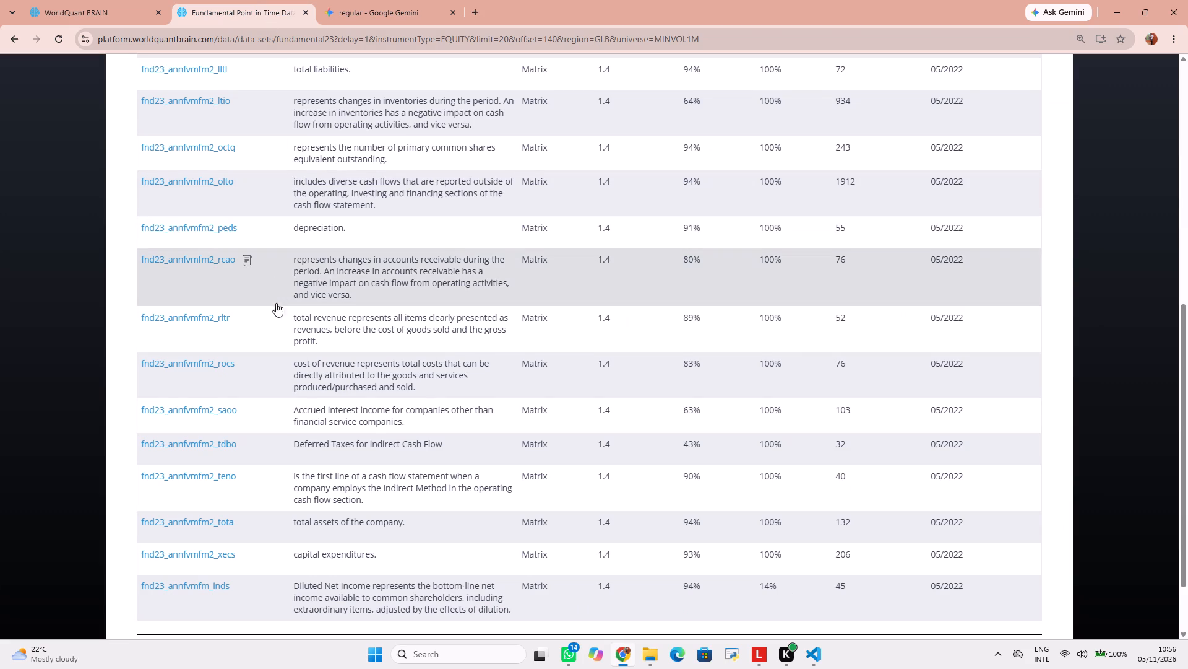
click(248, 415)
click(125, 28)
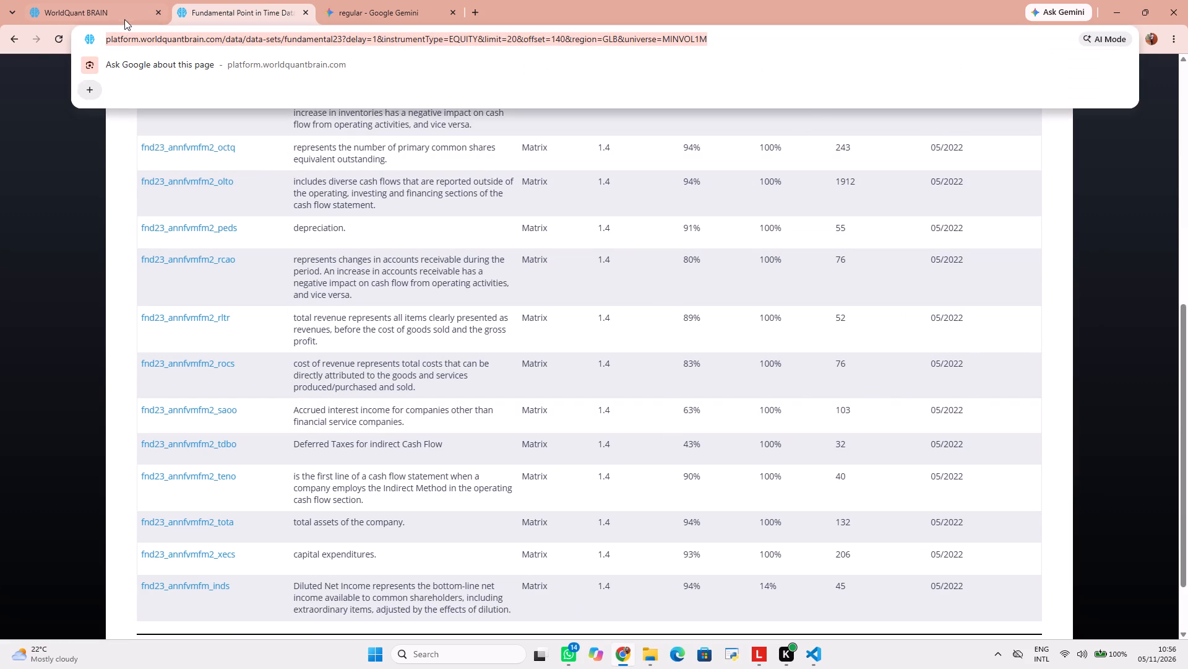
click(124, 19)
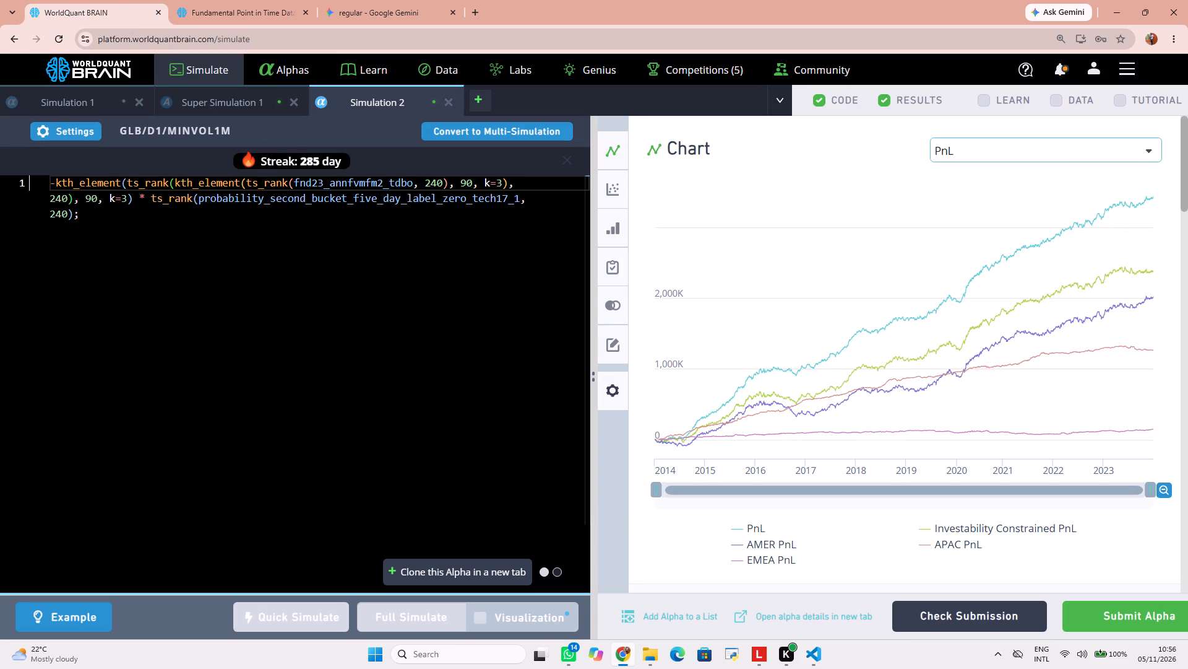
double_click(330, 182)
key(BackSpace)
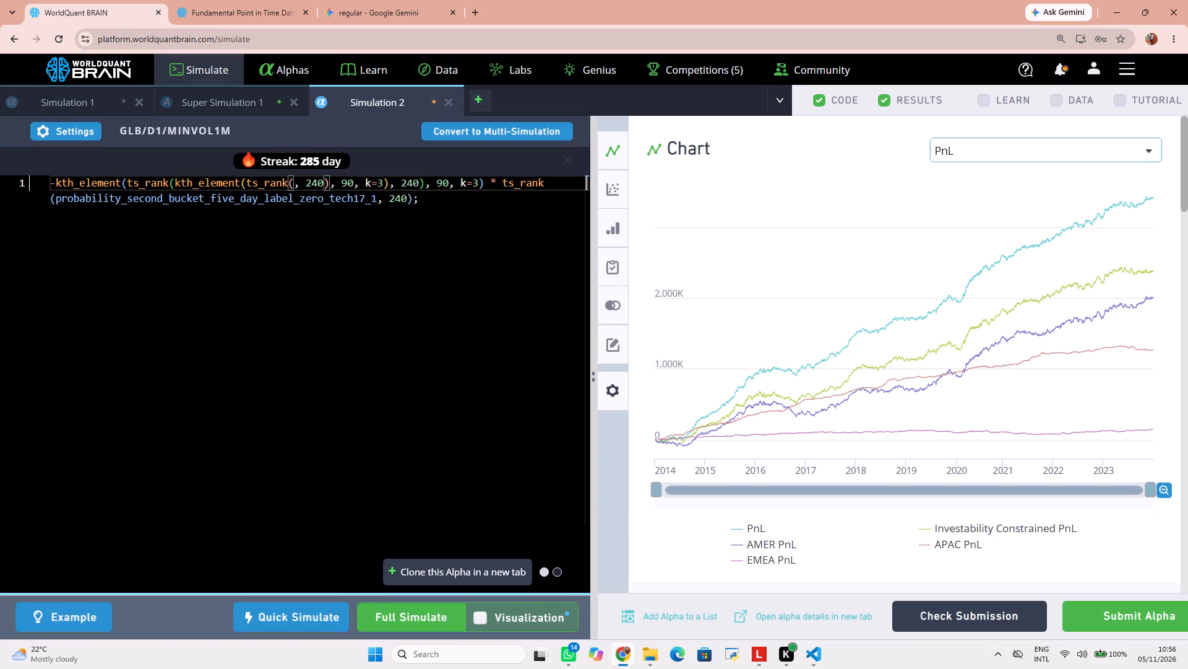
key(ctrl+v)
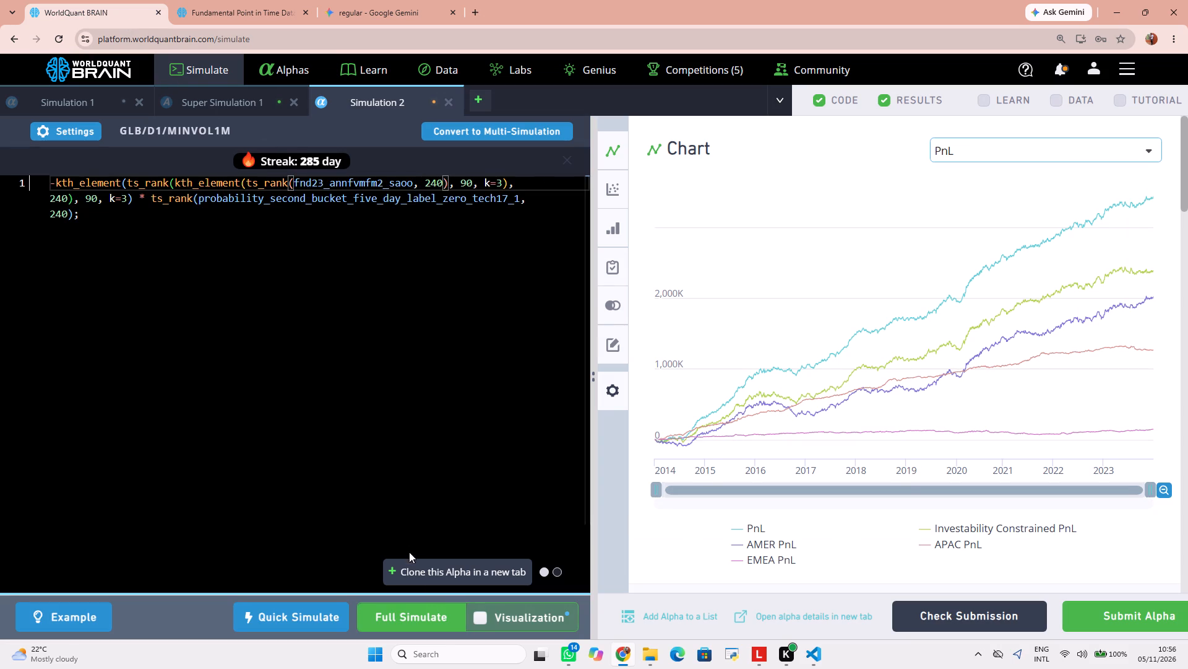
click(421, 603)
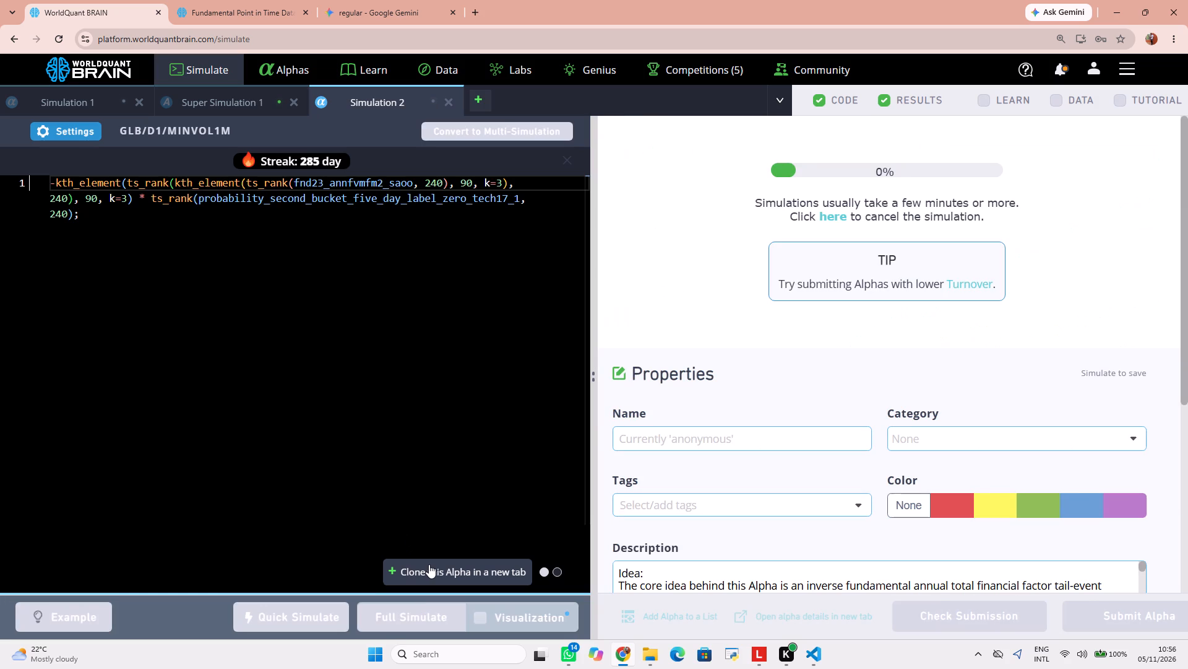
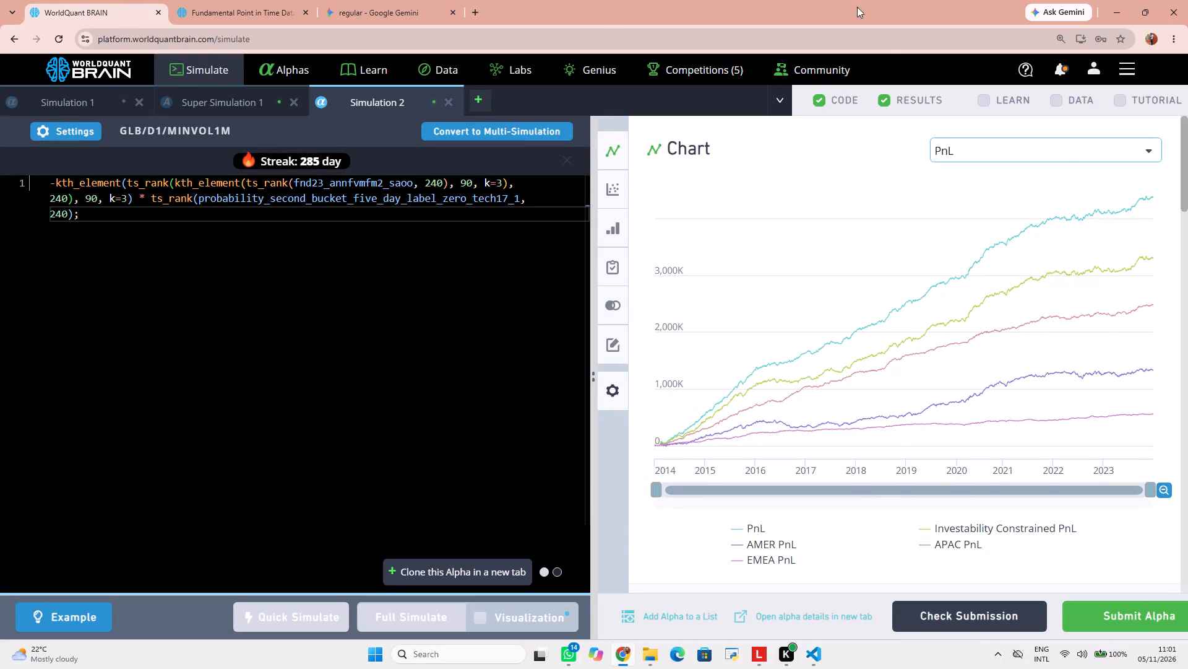
Review the simulation's IS Summary and expand the warnings under IS Testing Status.
scroll(833, 216, down, 13)
scroll(864, 250, up, 2)
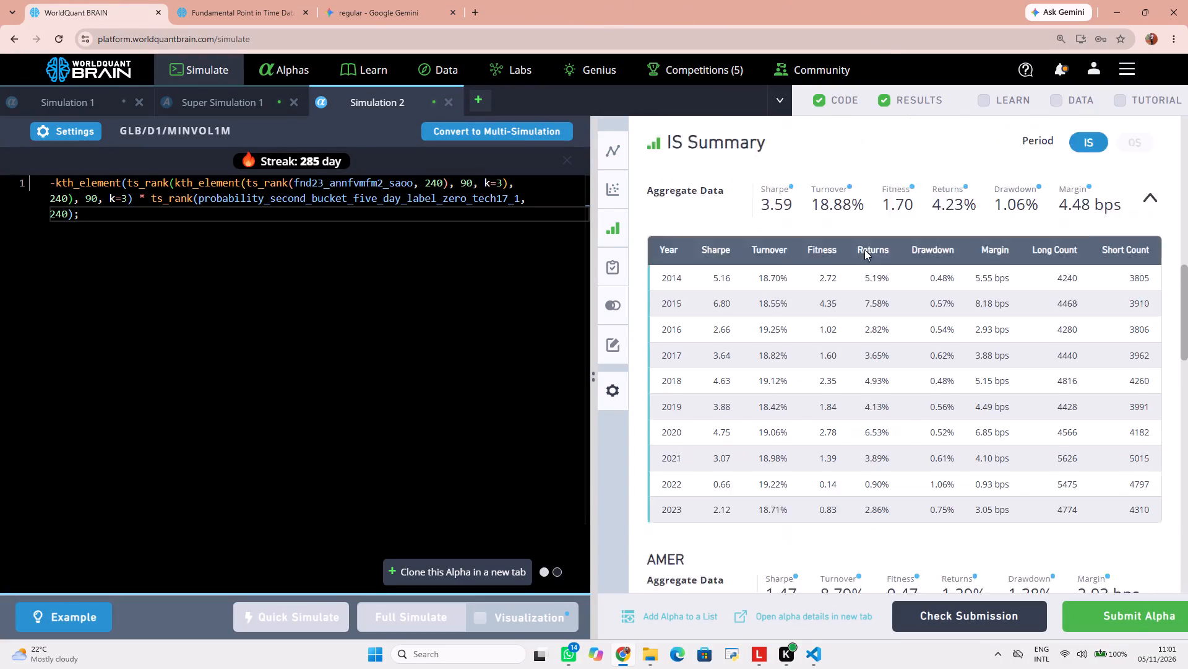
scroll(997, 227, down, 4)
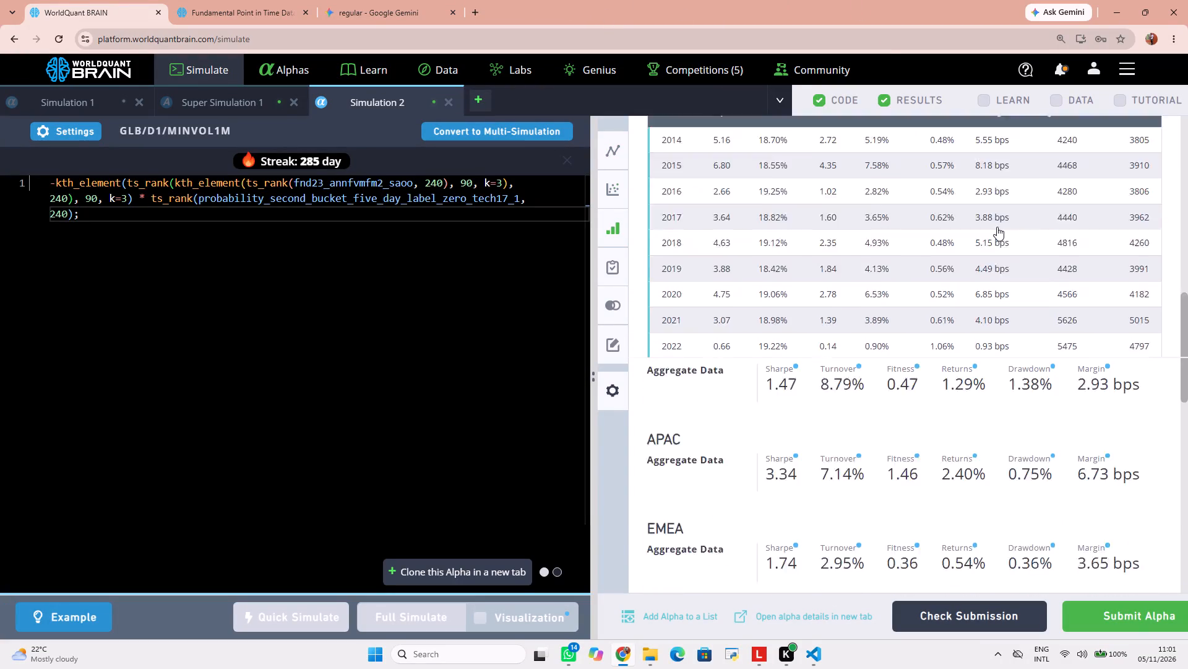
scroll(997, 227, down, 8)
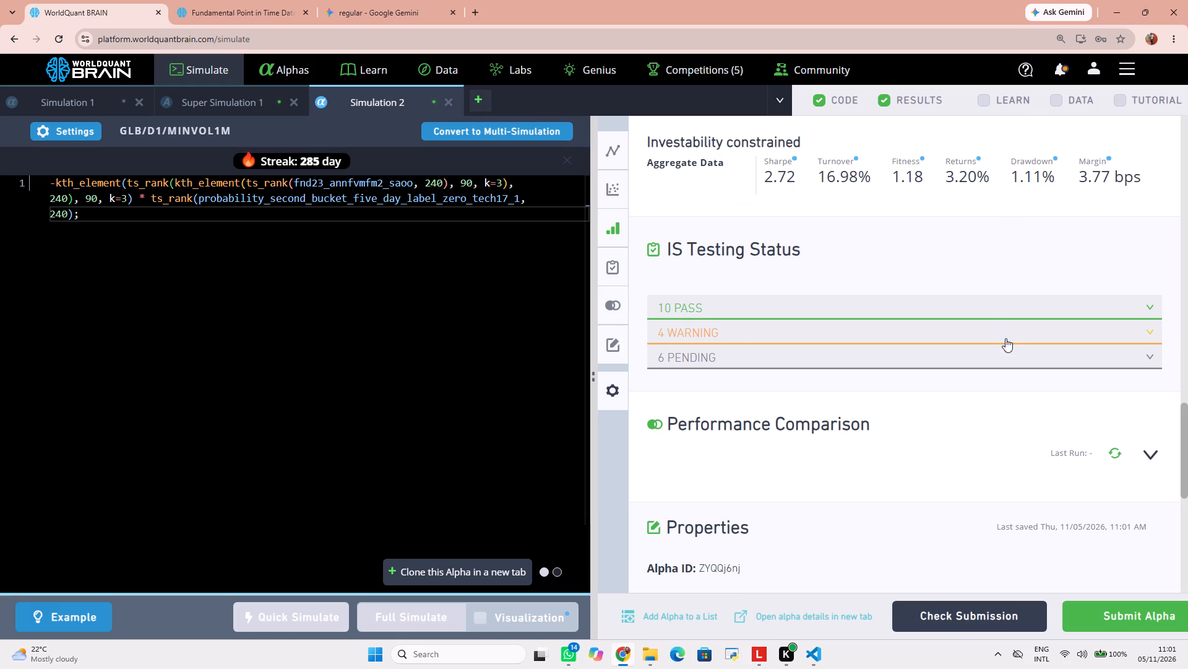
double_click(1008, 339)
click(1009, 339)
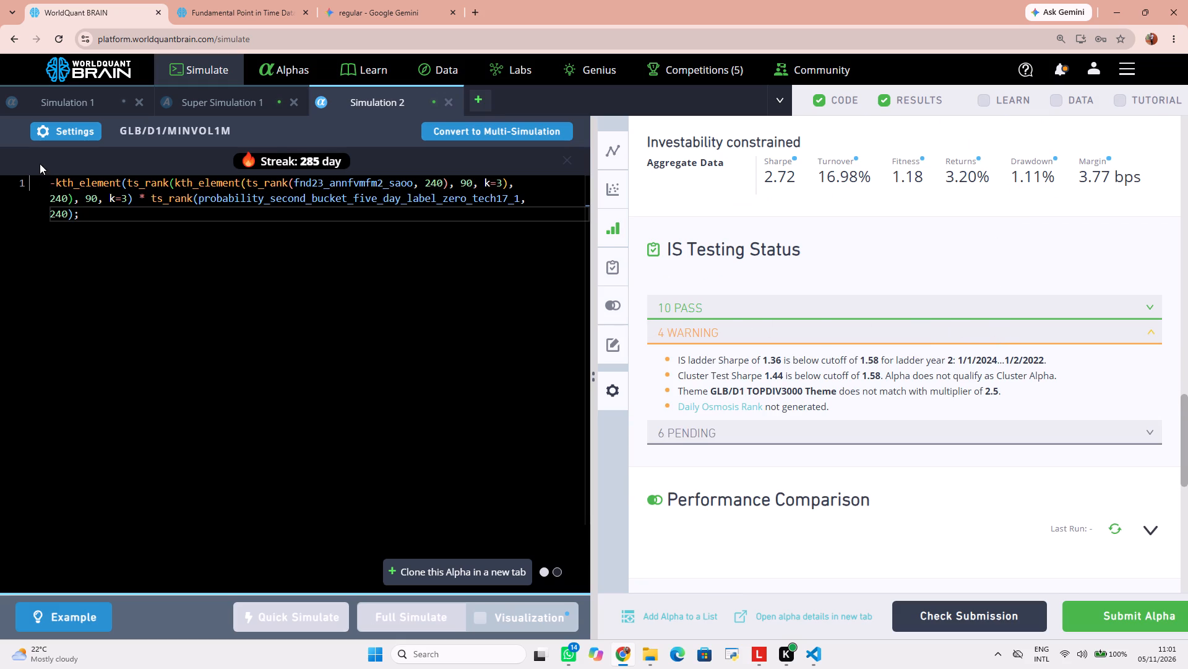
Set the decay to 0 in the Simulation 2 settings, apply it, and run a full simulation.
click(55, 136)
click(297, 361)
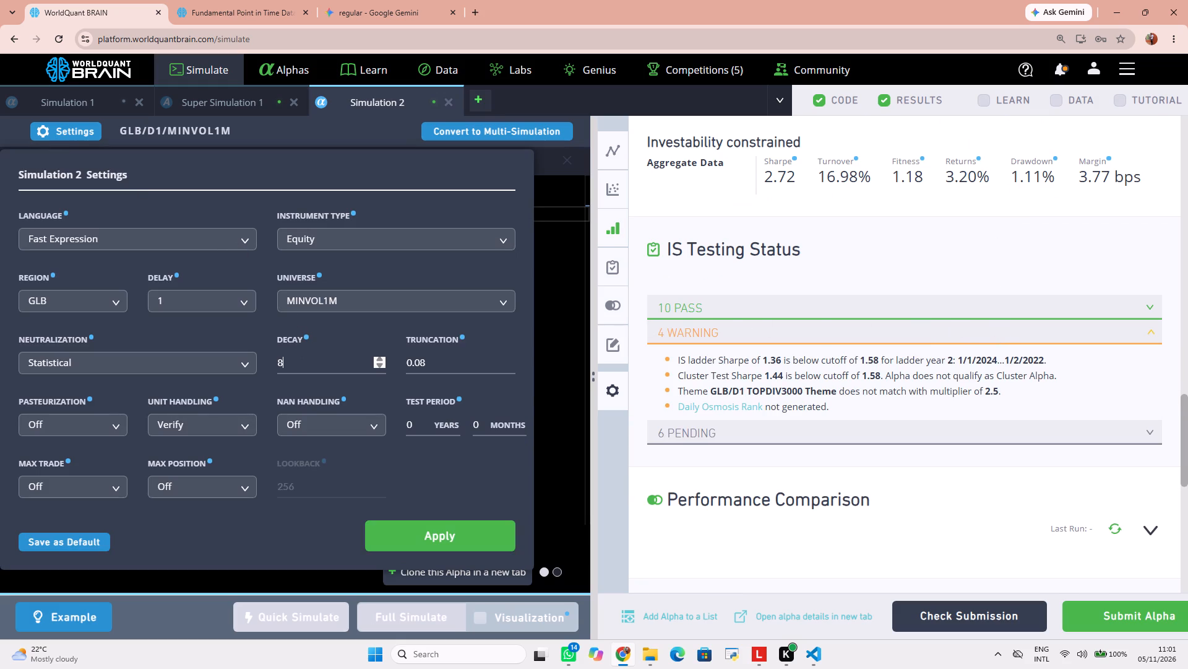
key(BackSpace)
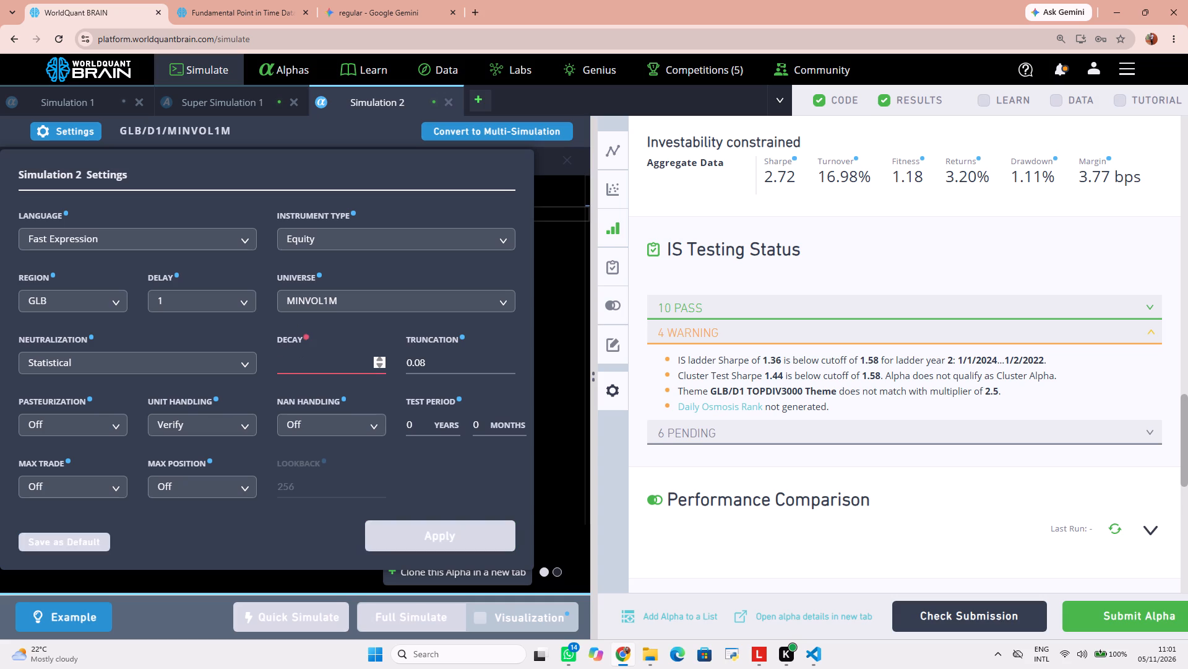
key(0)
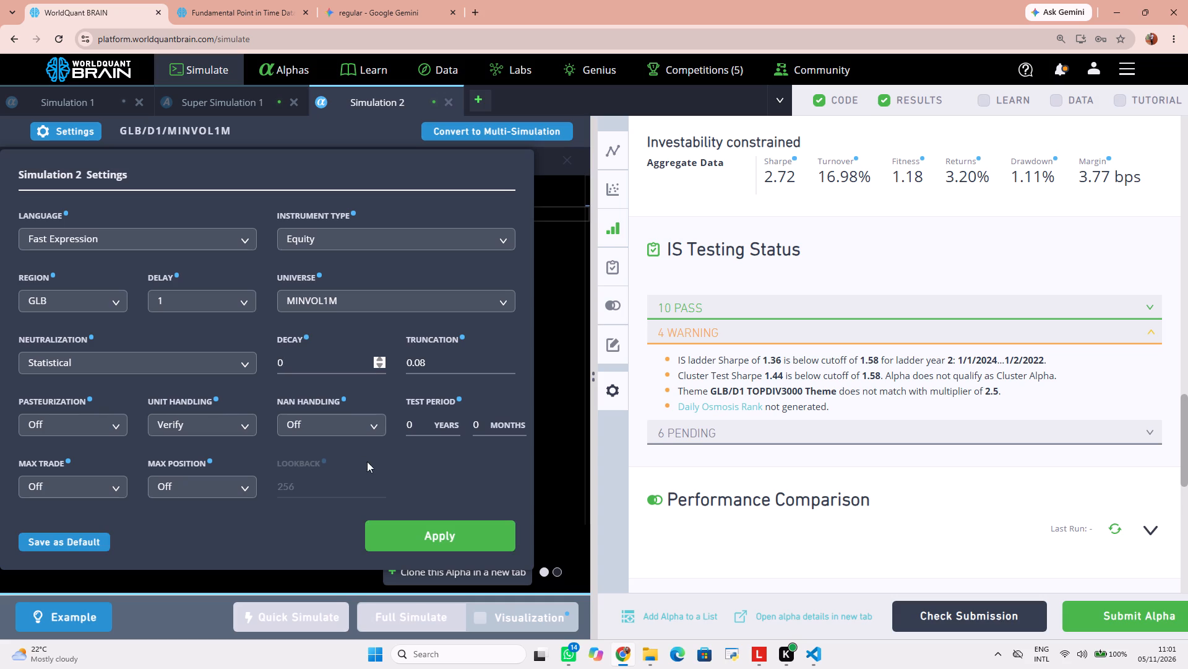
drag(397, 528, 402, 535)
click(410, 603)
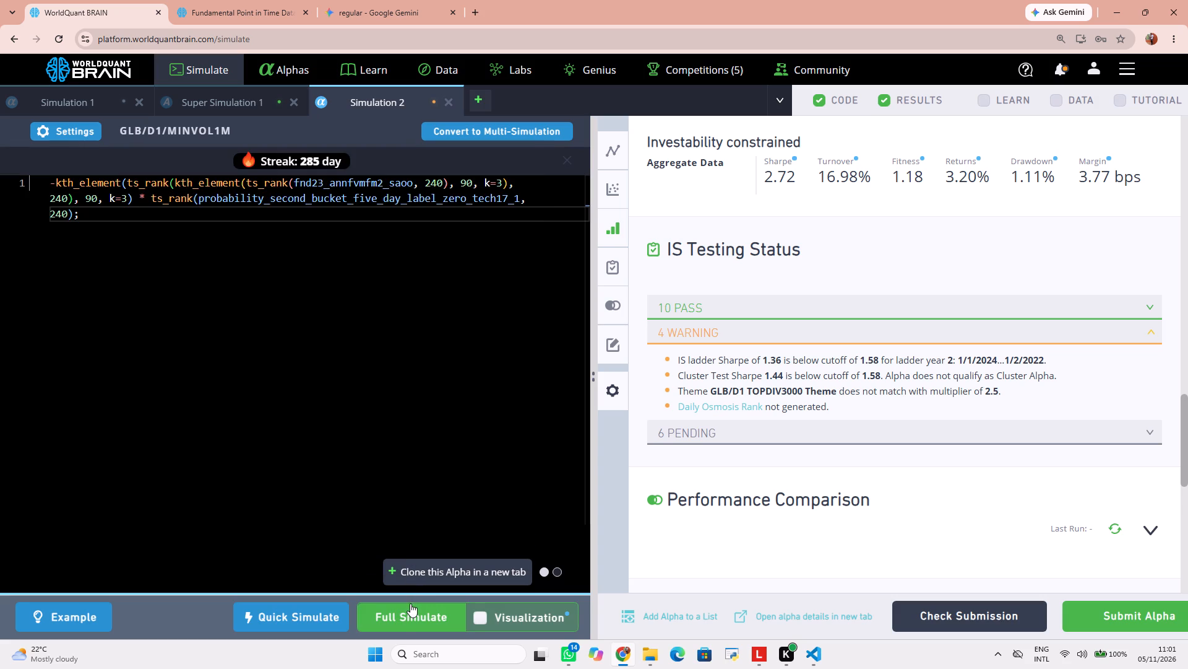
click(405, 608)
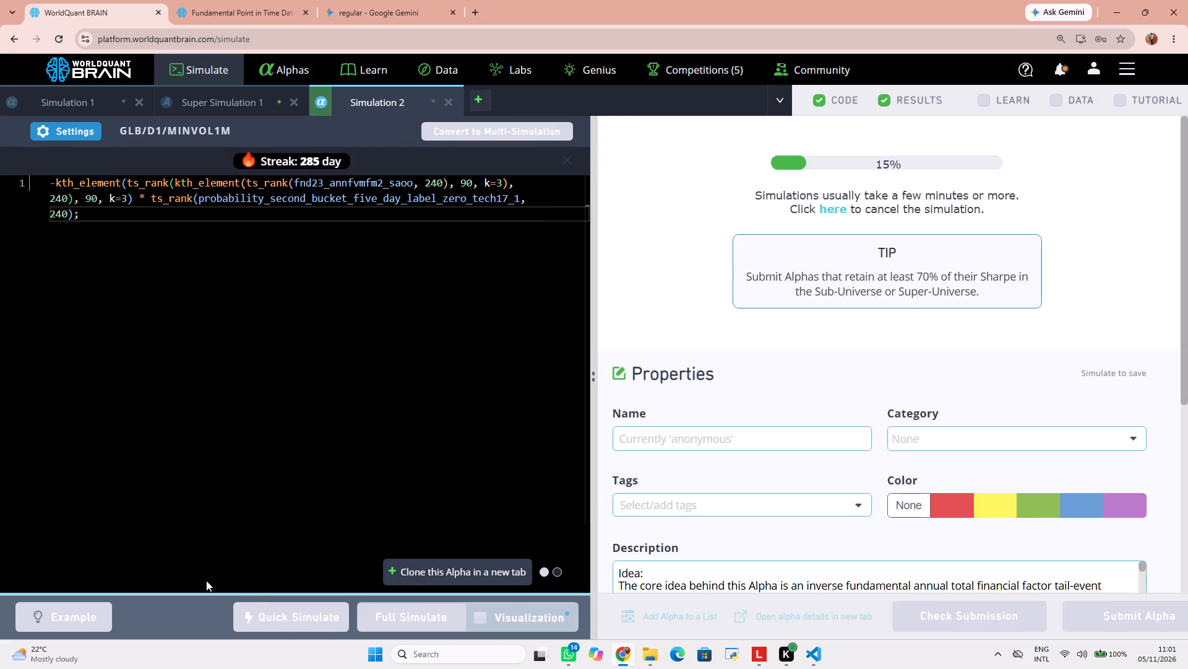
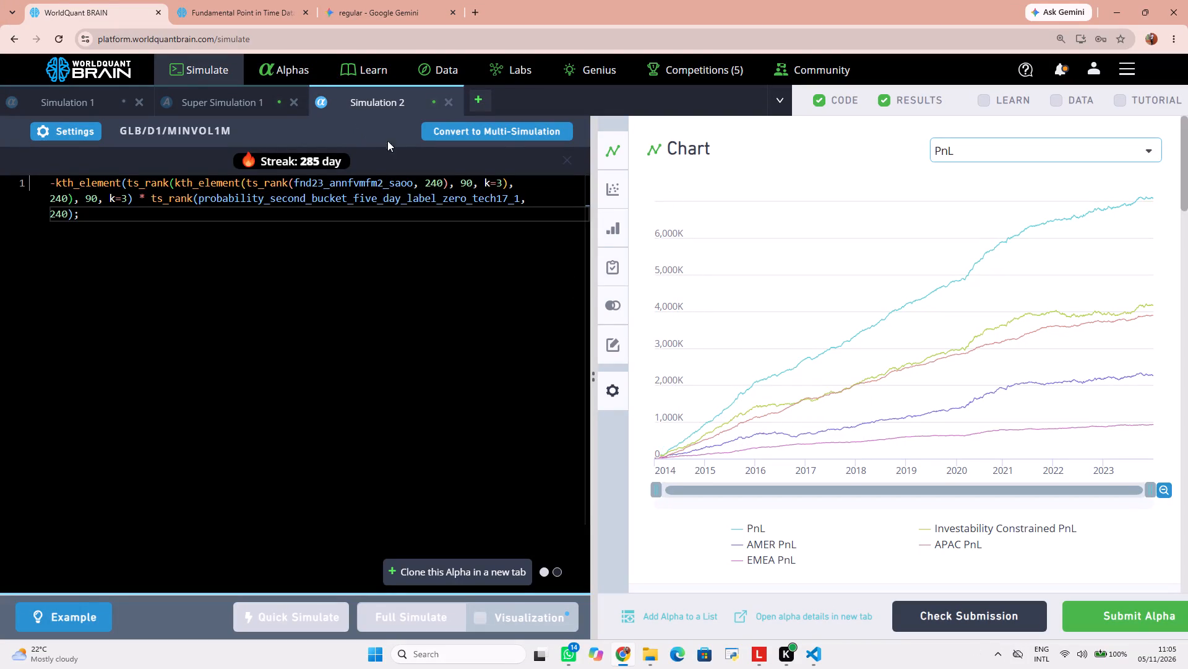
Run the Prod Correlation check on the Simulation 2 results.
scroll(805, 345, down, 3)
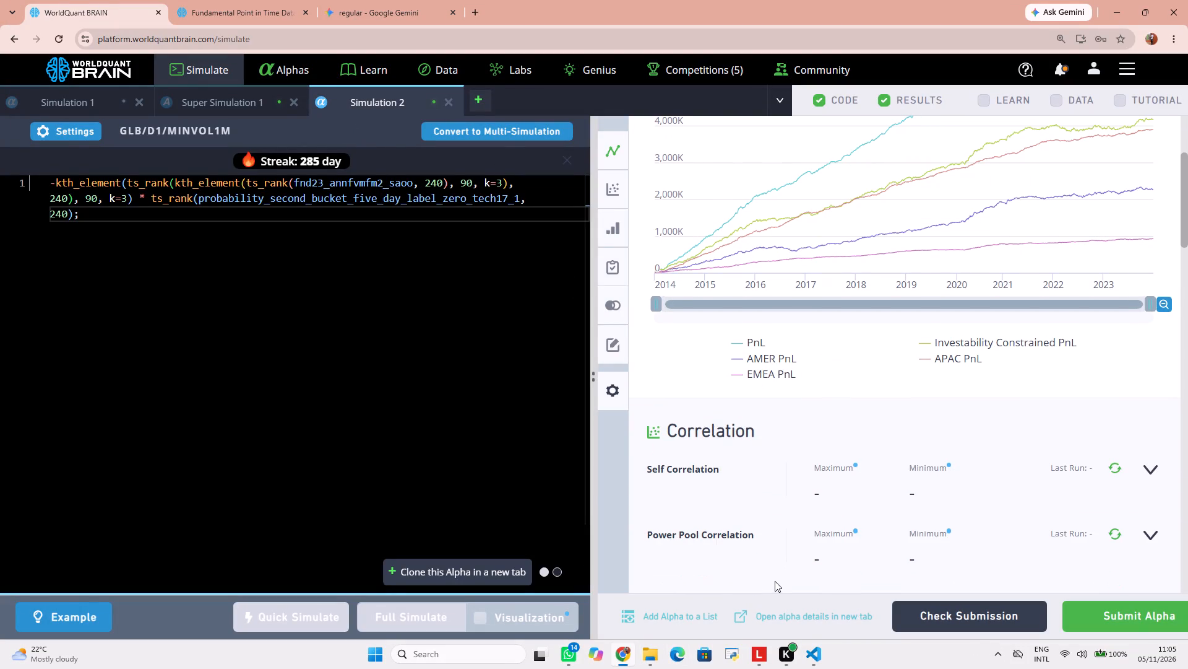
scroll(879, 506, down, 5)
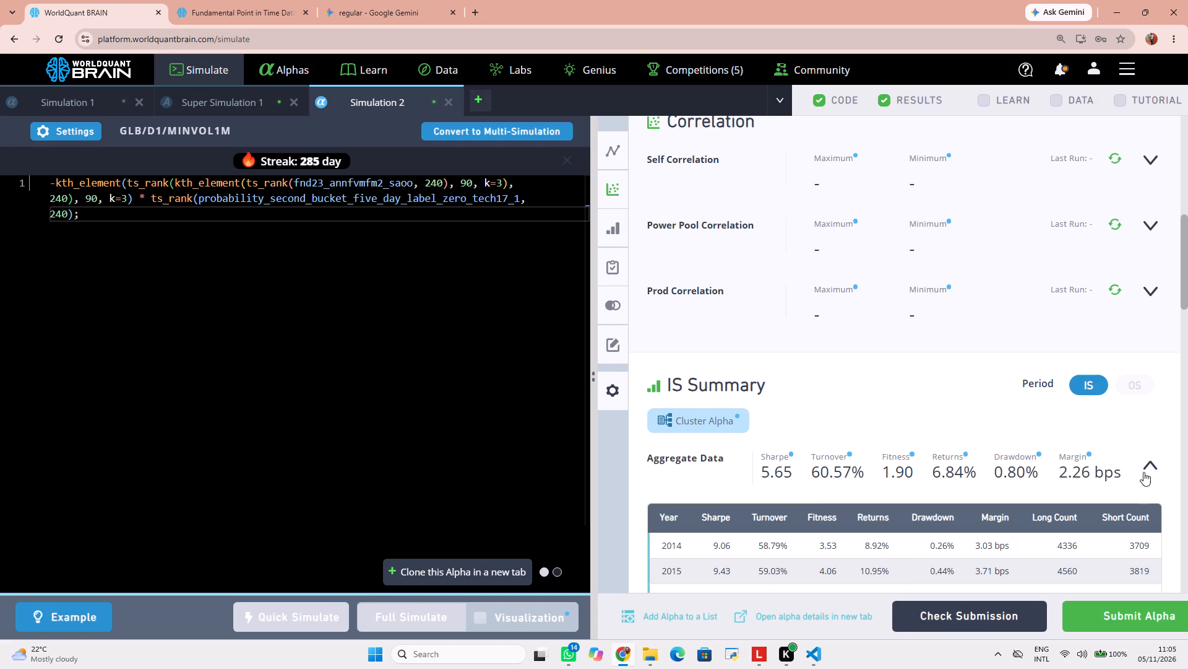
click(1119, 292)
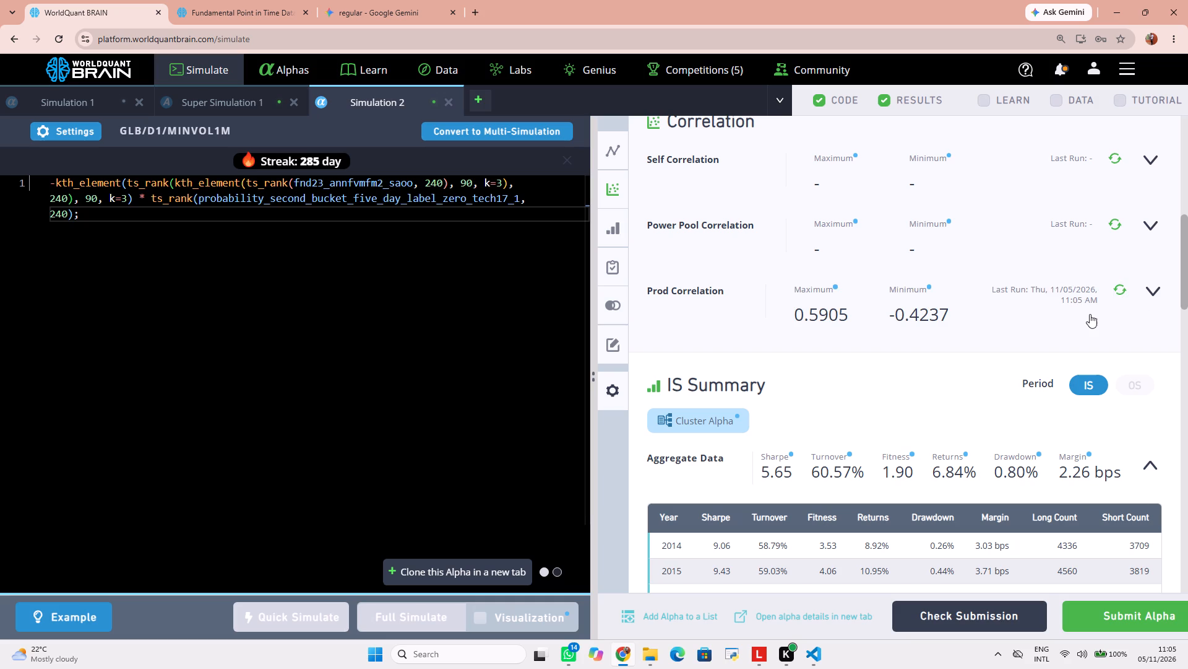
Review the yearly and regional IS Summary figures and expand the warnings under IS Testing Status.
scroll(1089, 314, down, 6)
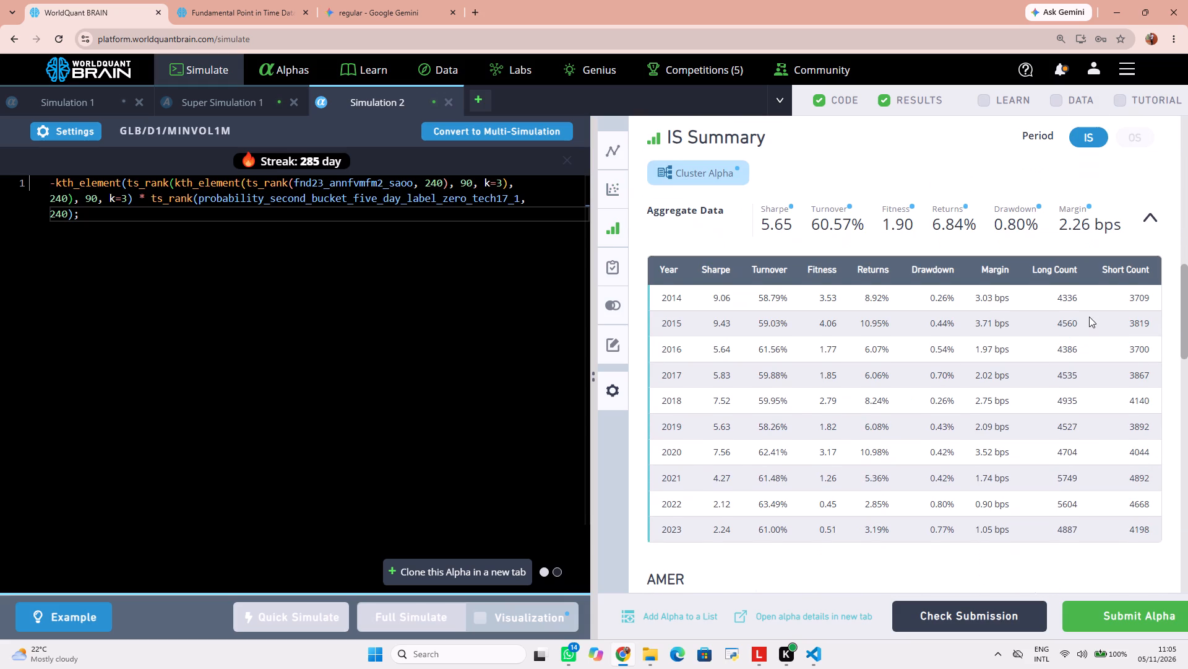
scroll(1089, 317, down, 9)
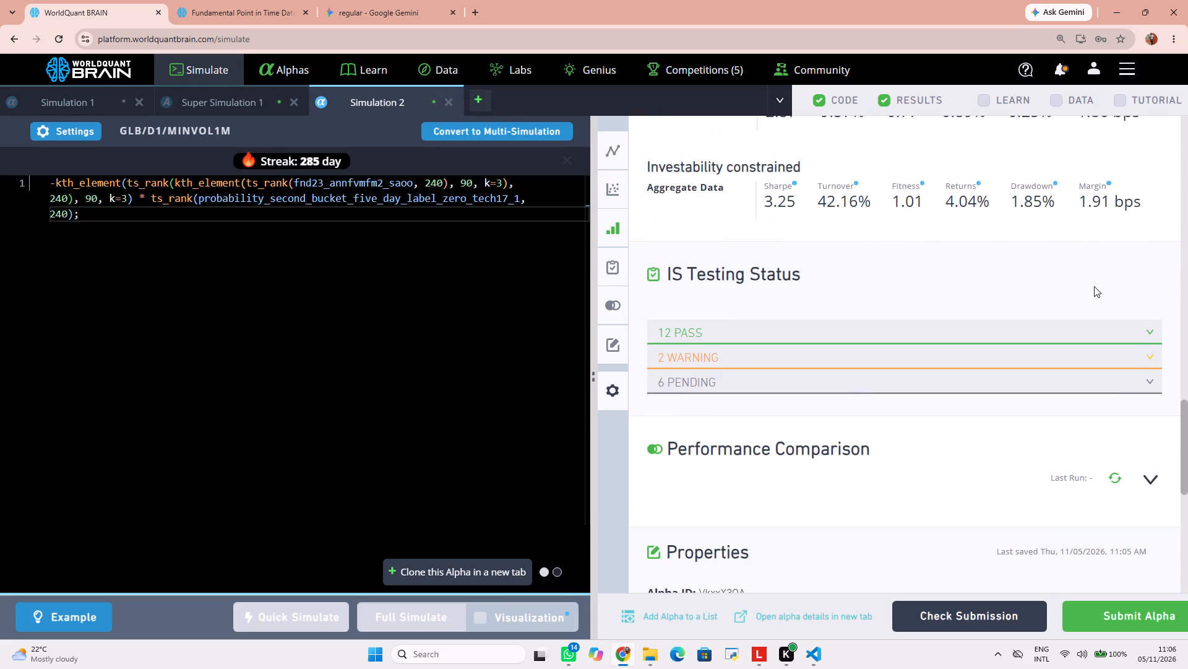
click(1074, 365)
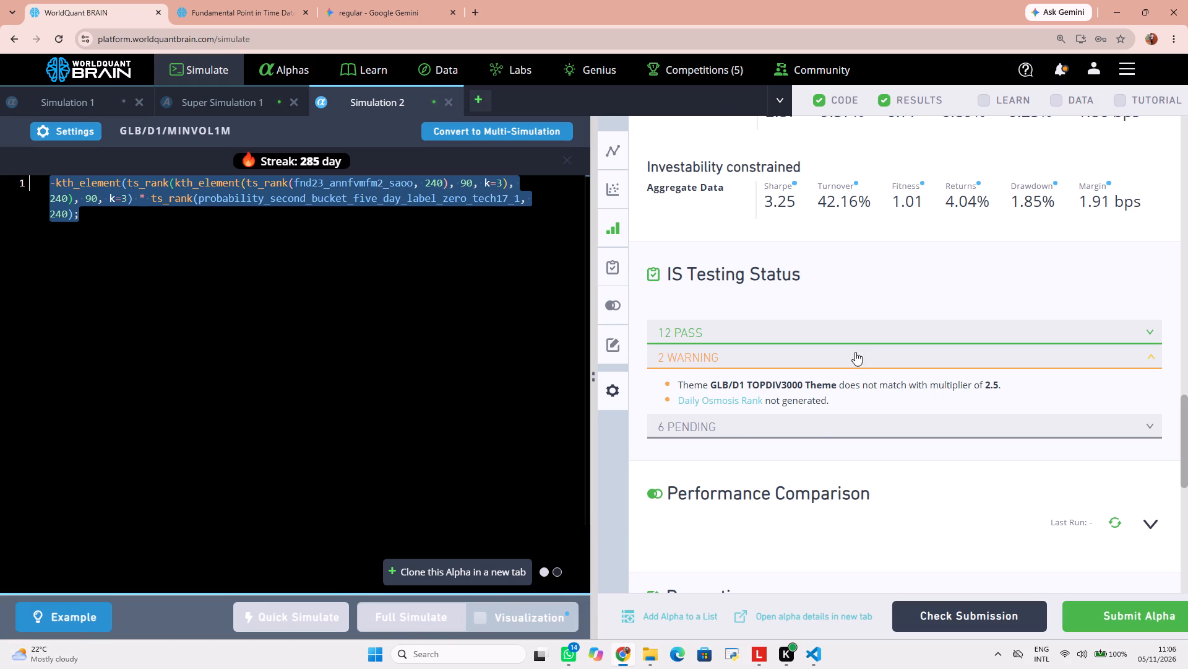
scroll(843, 344, up, 16)
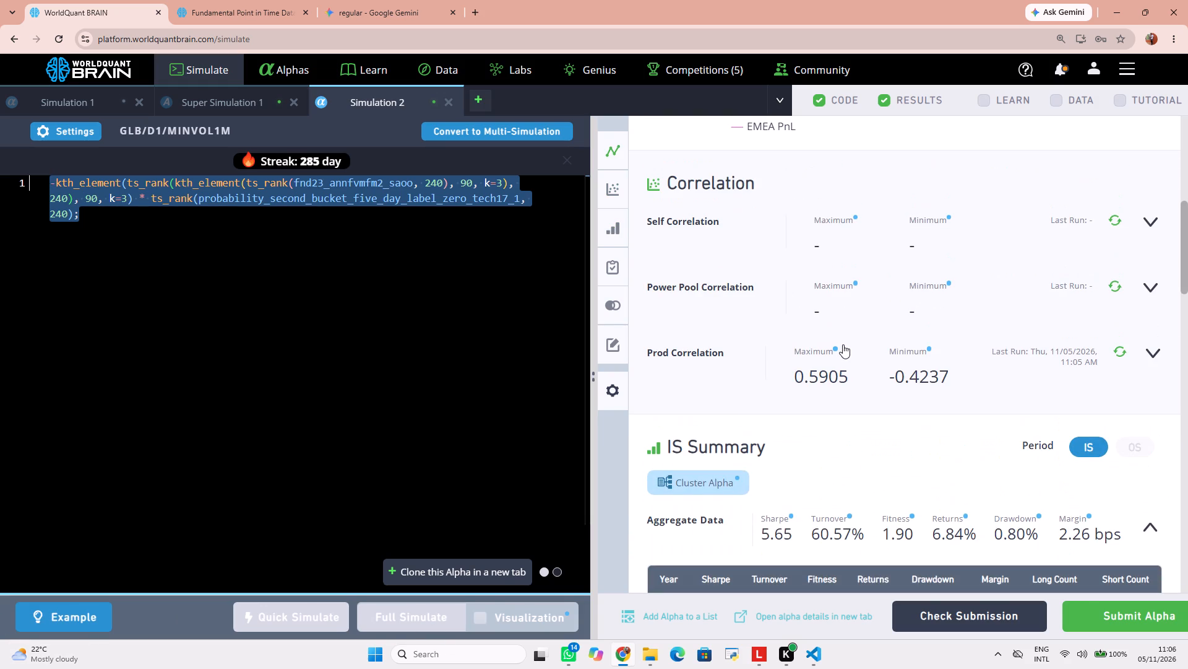
scroll(843, 344, up, 8)
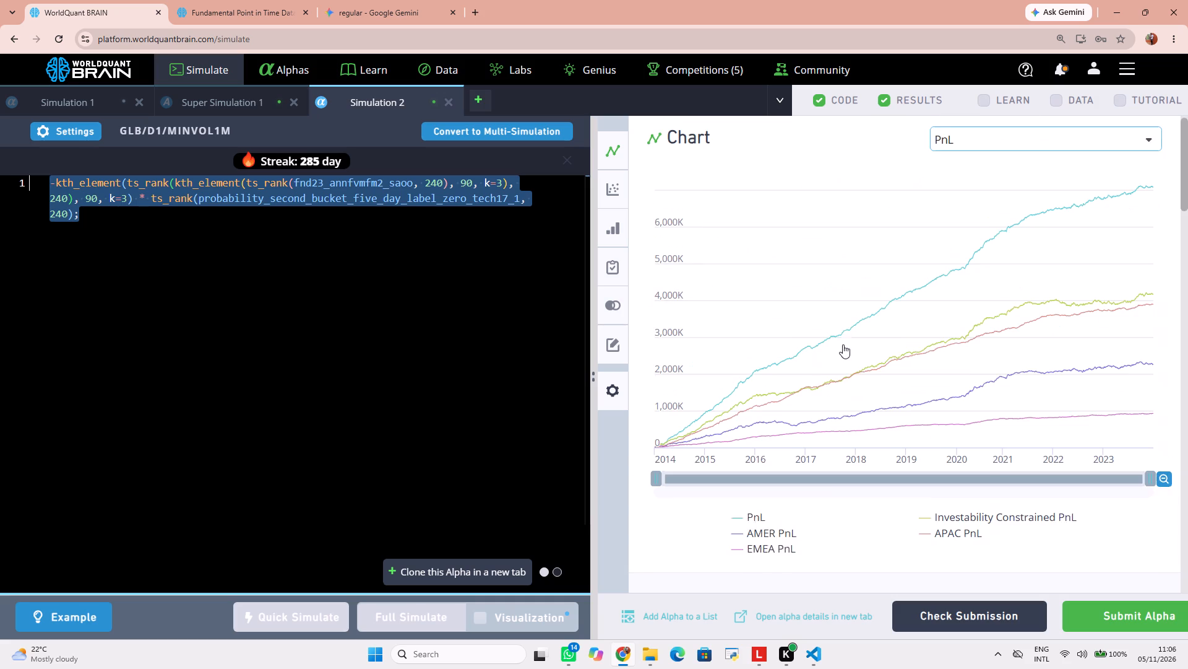
scroll(843, 344, up, 4)
scroll(843, 344, down, 20)
scroll(843, 344, down, 1)
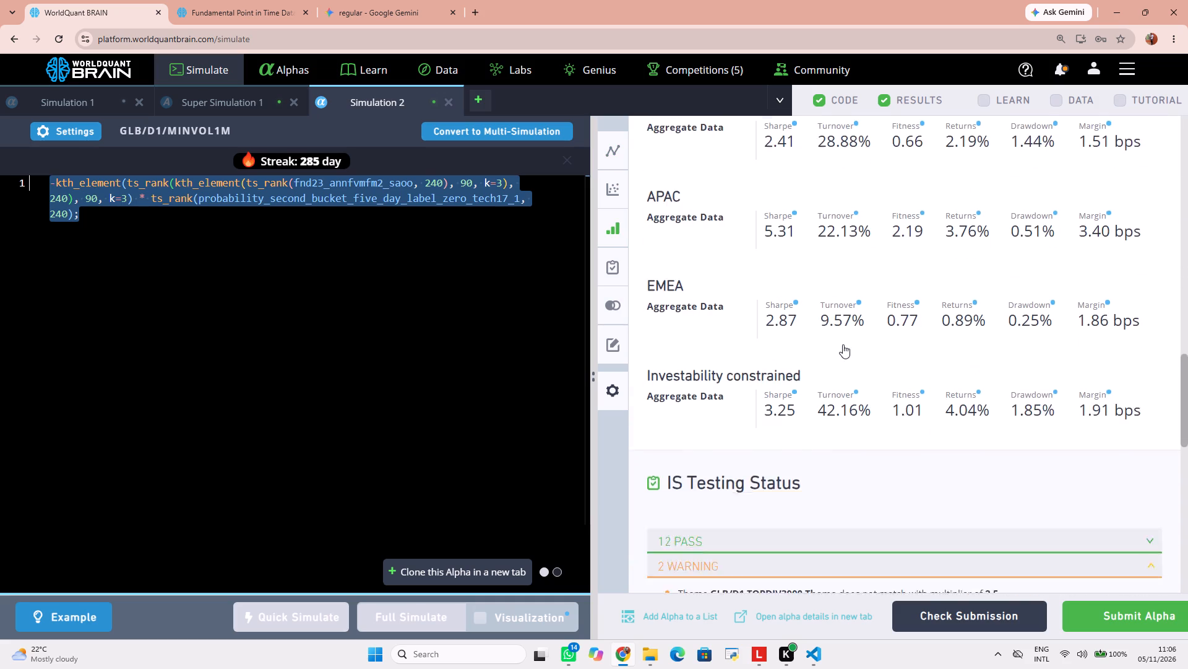
scroll(843, 344, down, 15)
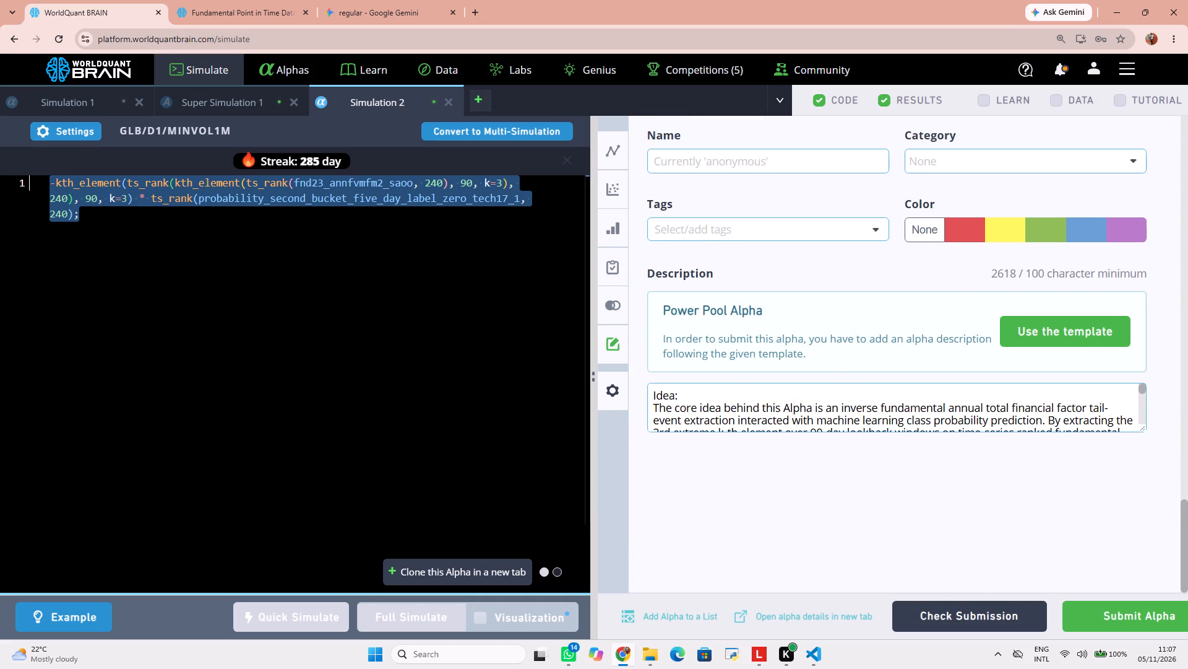
click(822, 408)
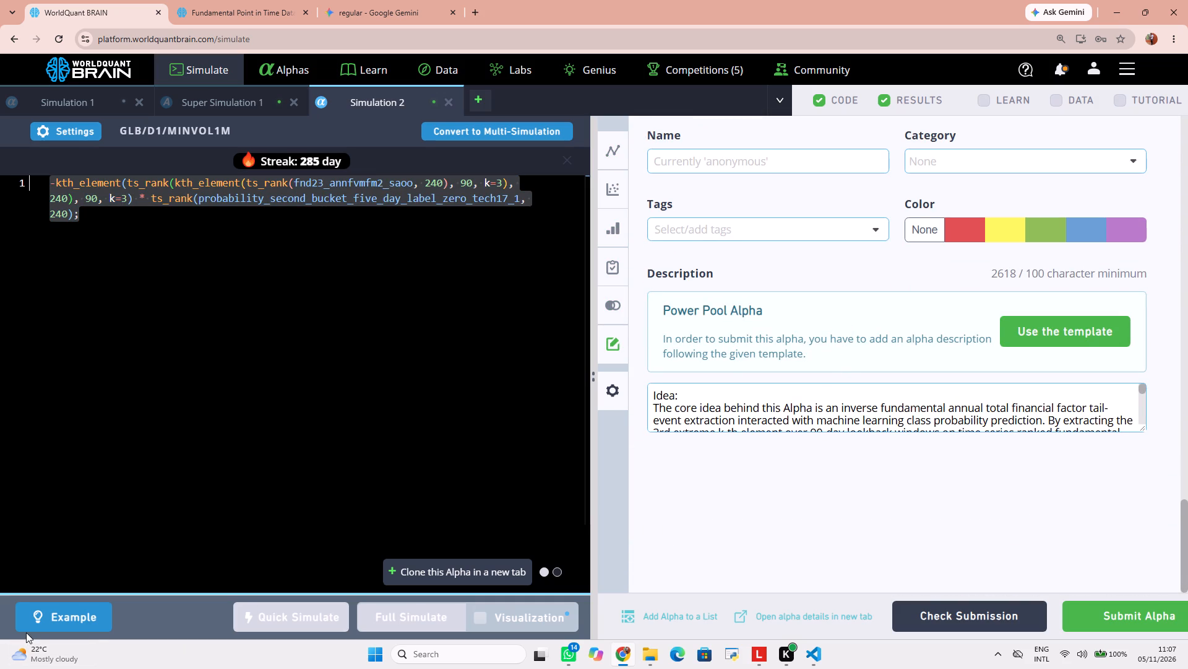
key(ctrl+a)
key(BackSpace)
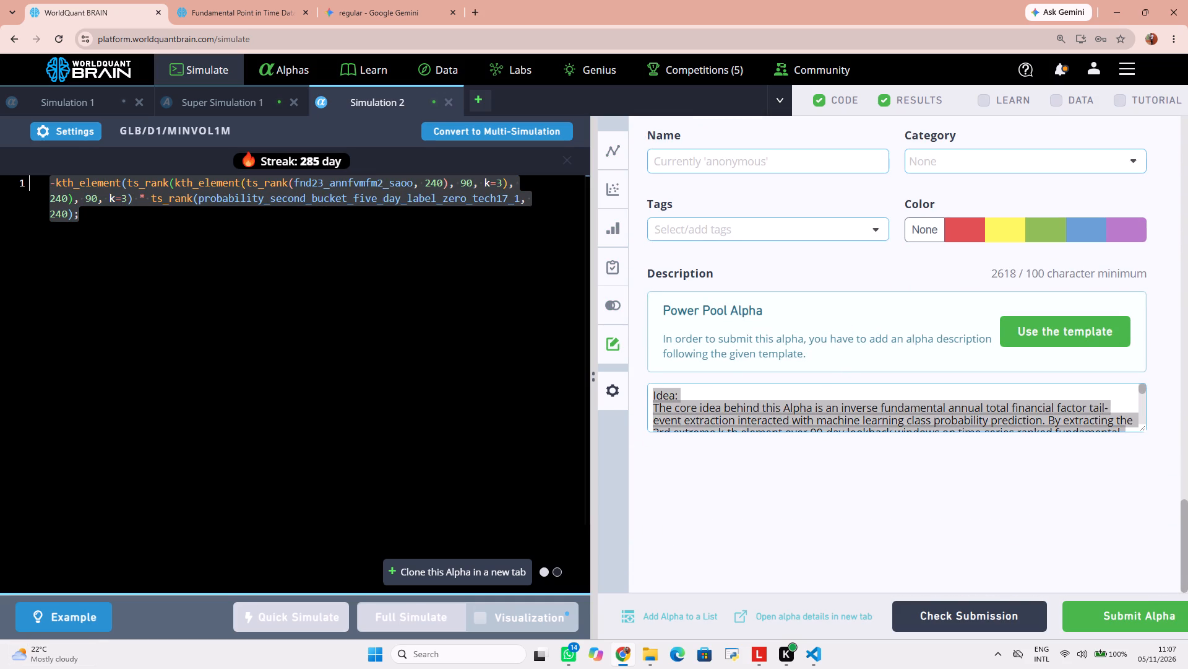
key(ctrl+v)
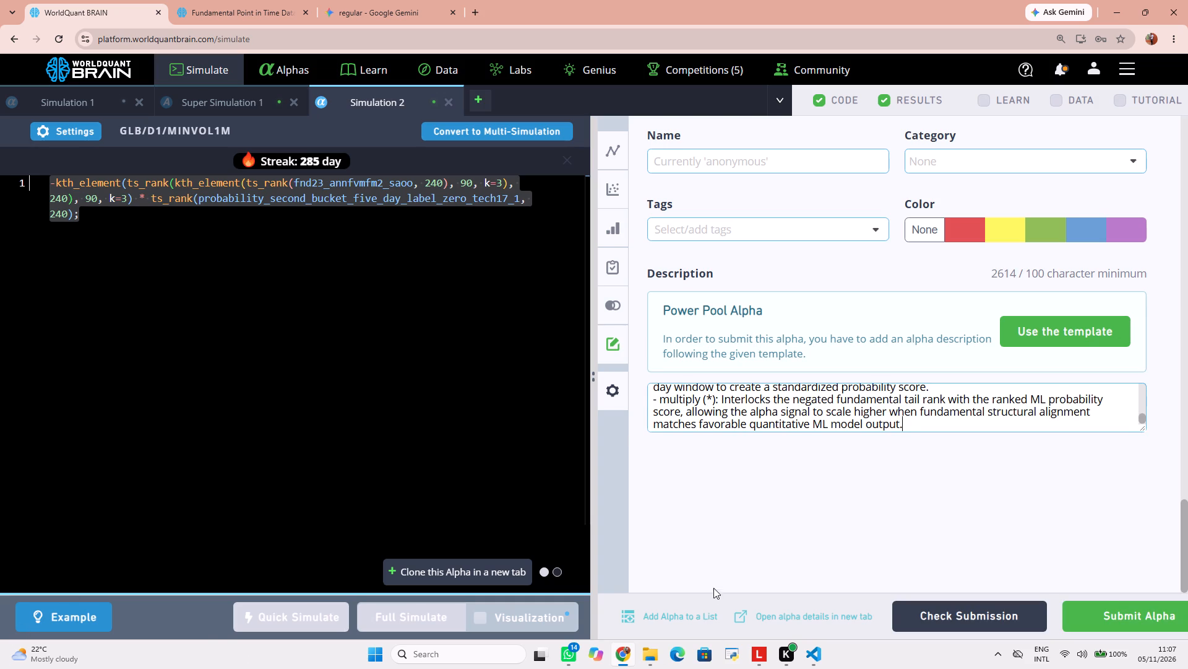
Submit the Simulation 2 alpha.
click(1101, 612)
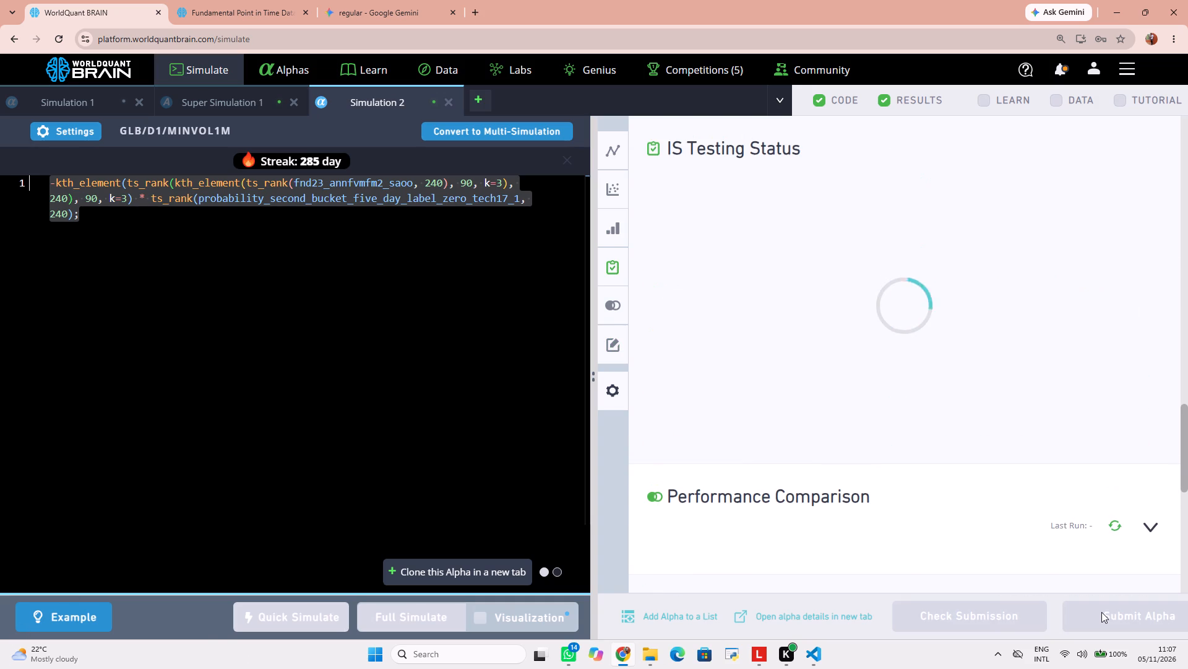
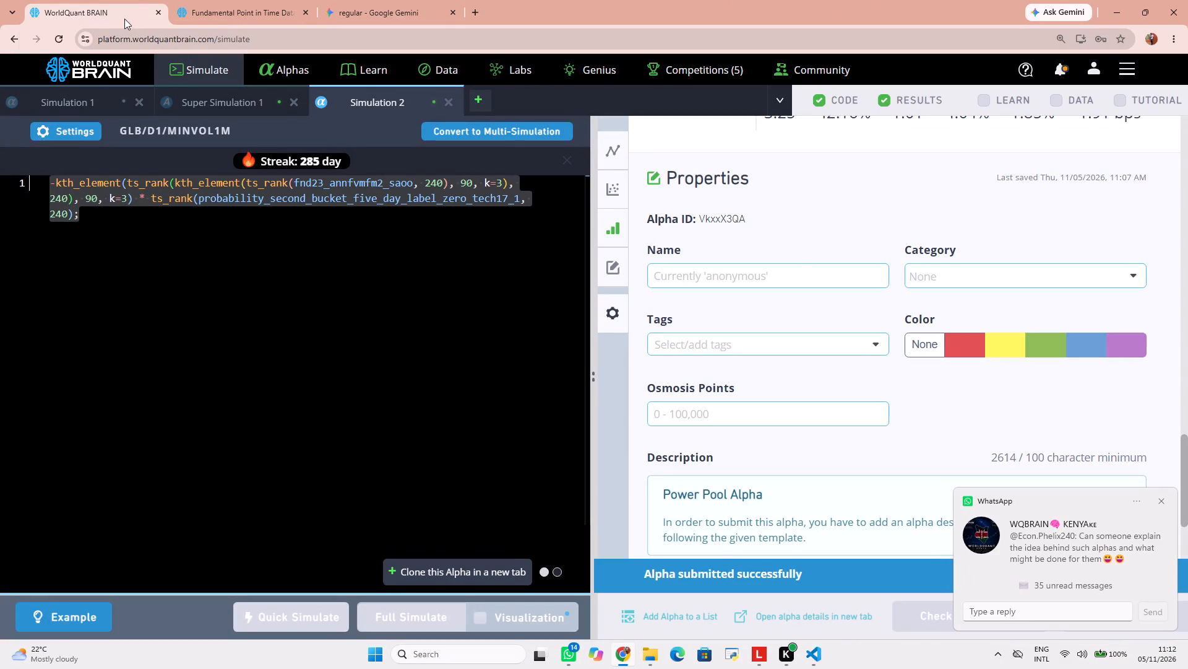
Open the list of submitted alphas.
click(282, 76)
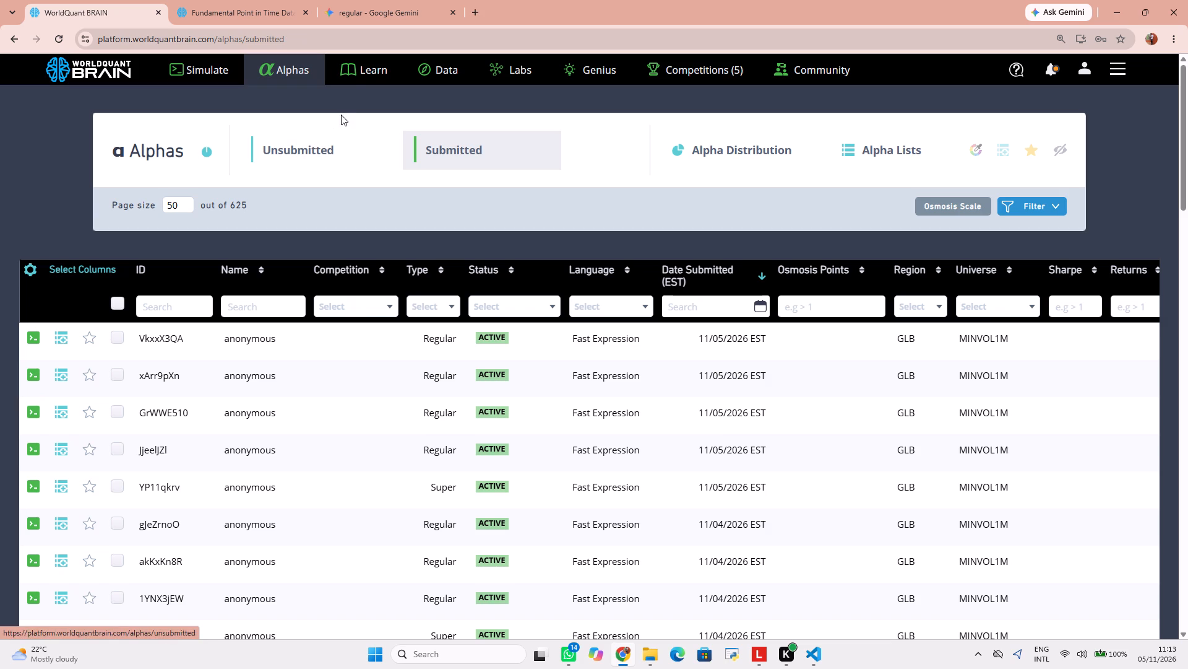
Browse the Learn page's Courses and Documentation sections for a course or article to study.
click(362, 78)
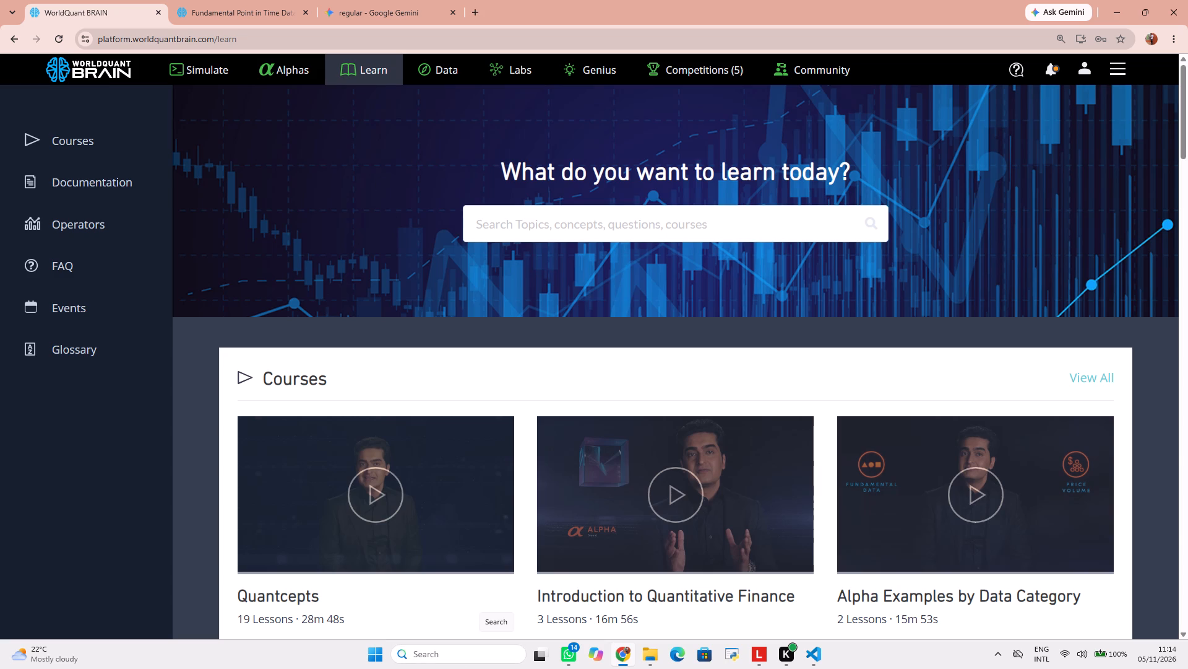
scroll(1005, 263, down, 3)
scroll(950, 265, down, 2)
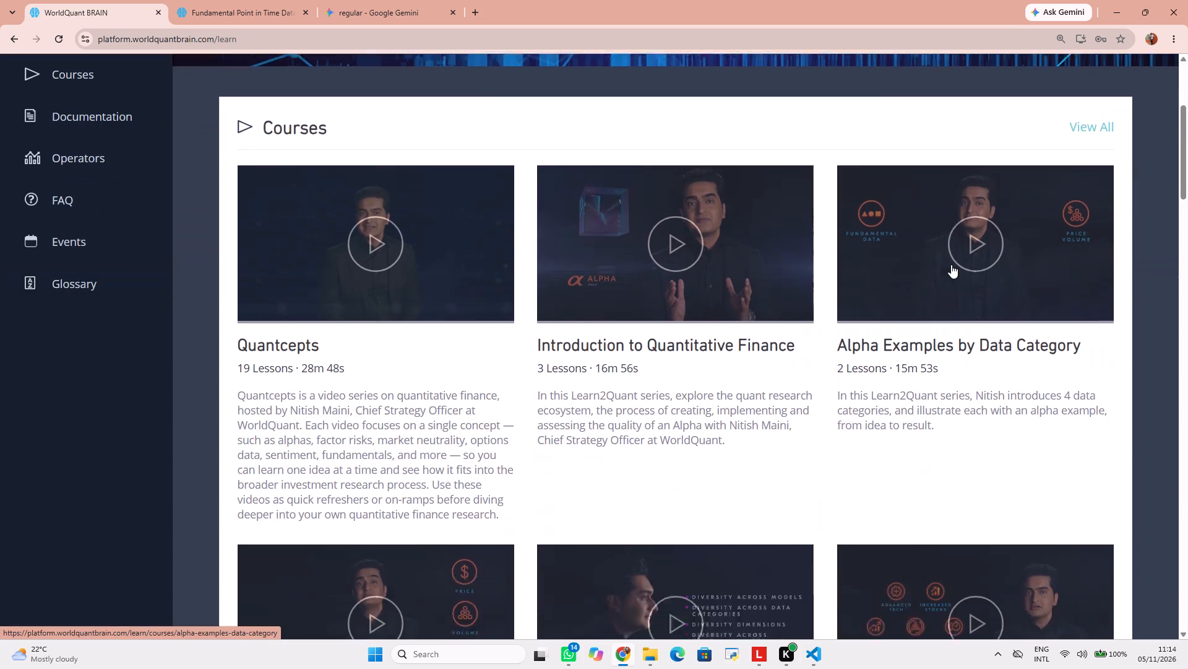
scroll(951, 265, down, 8)
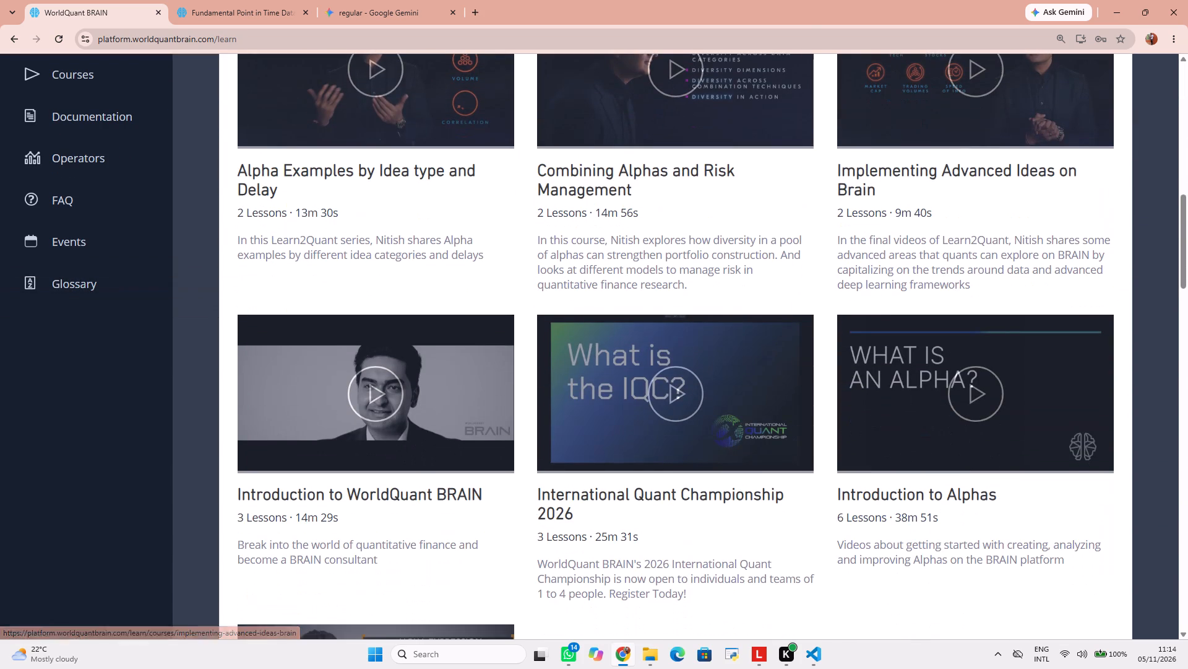
scroll(954, 267, down, 3)
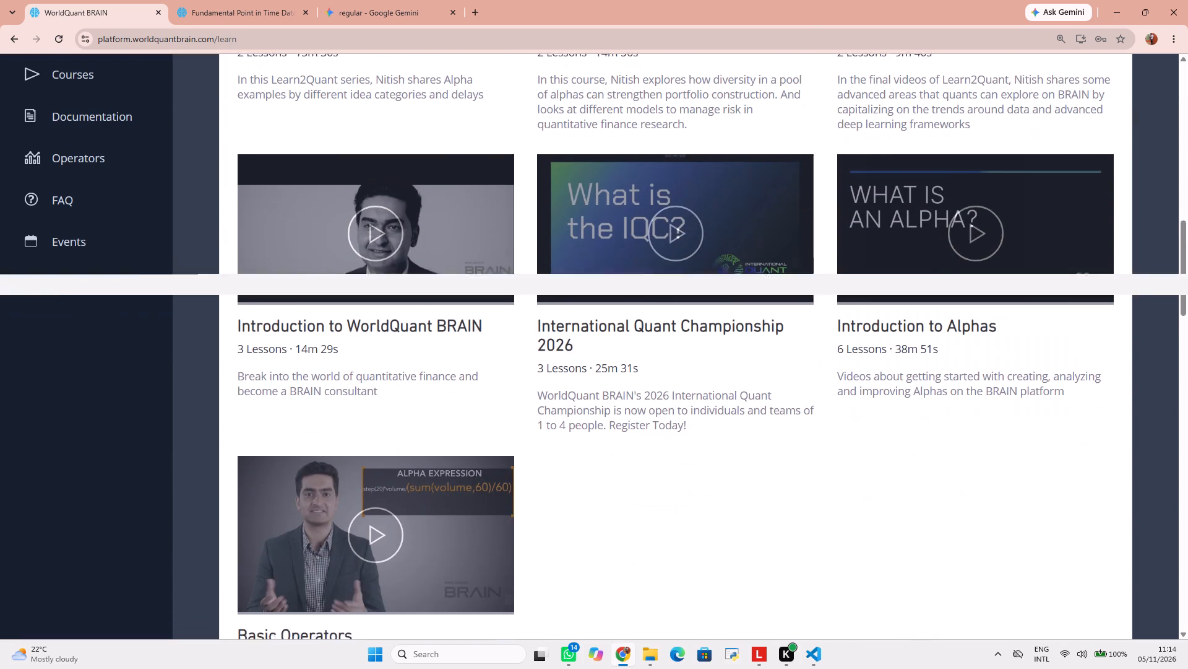
scroll(955, 267, down, 7)
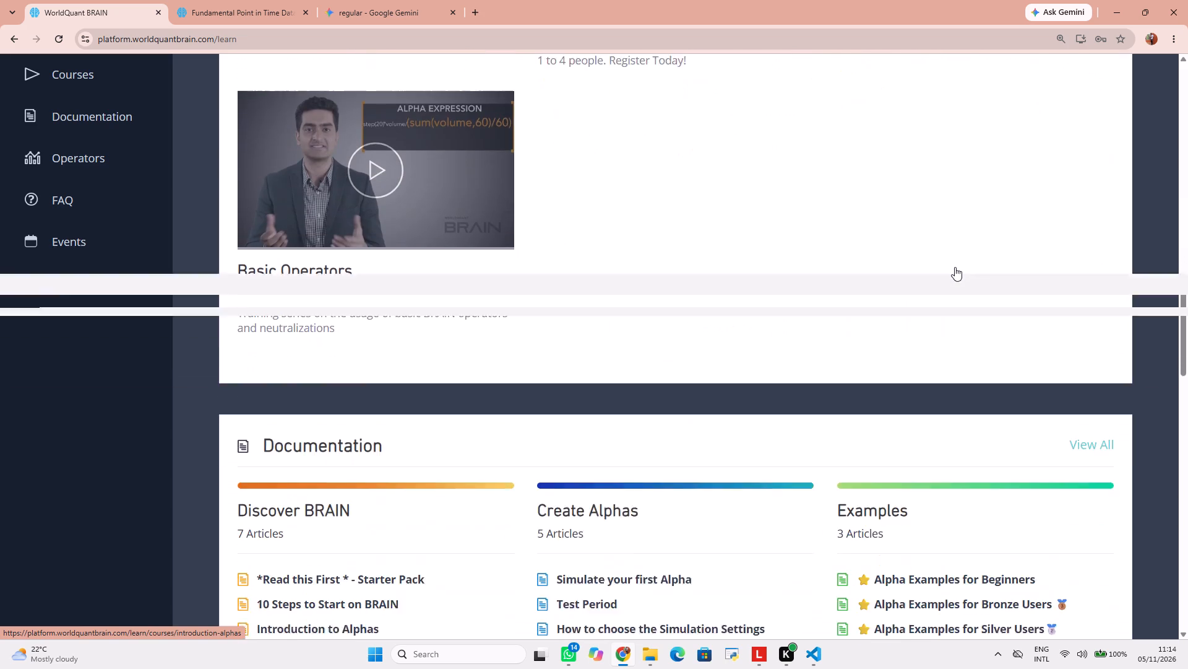
scroll(955, 267, down, 19)
scroll(955, 267, down, 5)
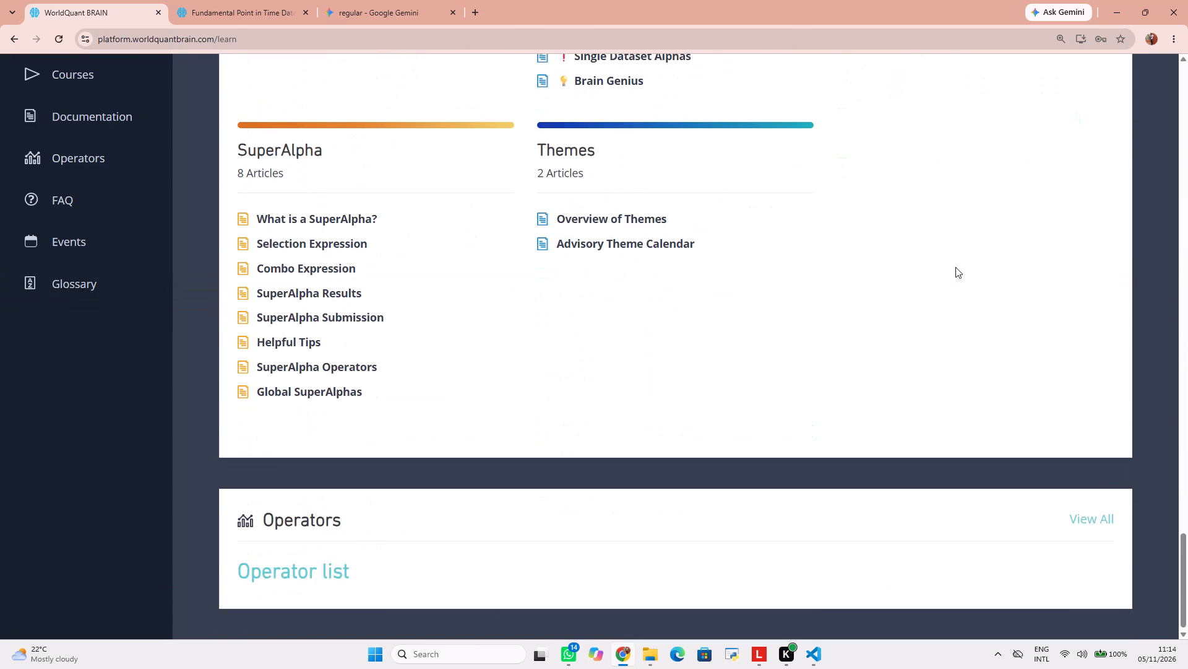
scroll(908, 252, up, 17)
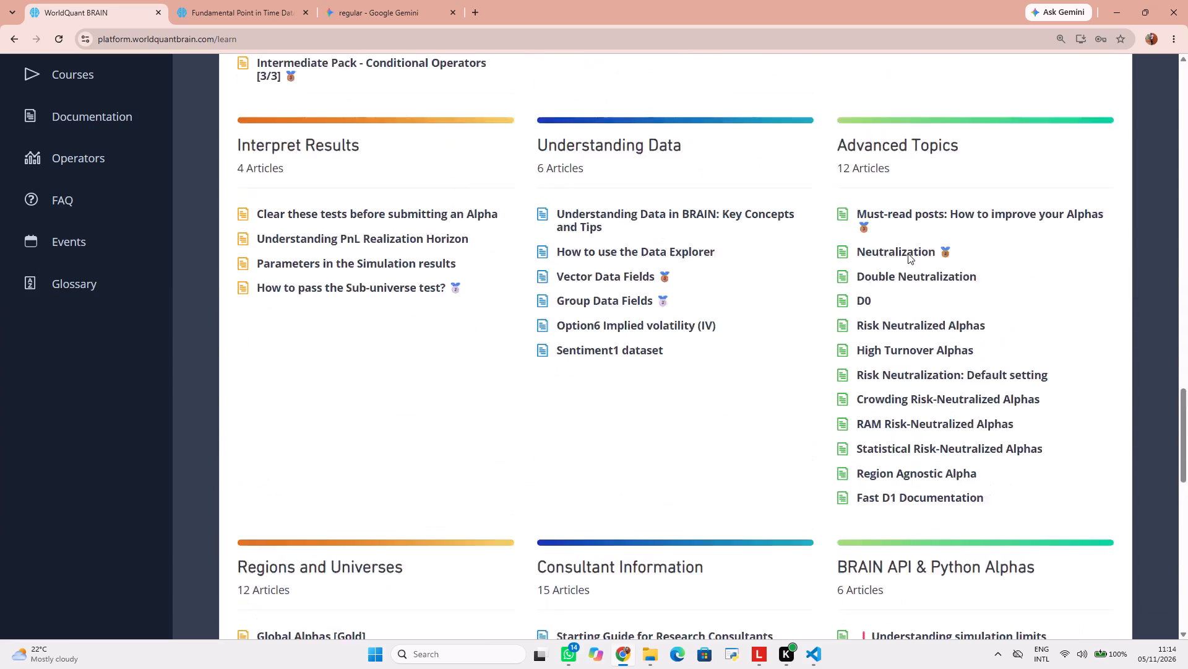
scroll(908, 253, up, 14)
scroll(564, 291, down, 1)
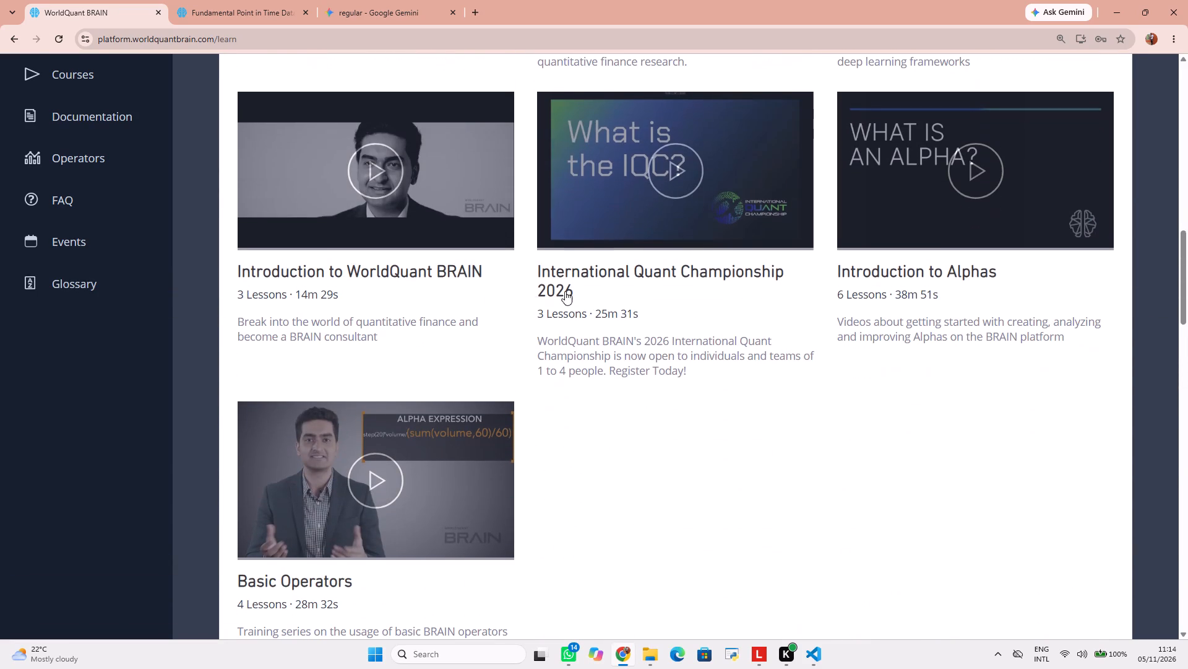
Open the Basic Operators course and start its first lesson, Step sum & IndNeutralize operators.
click(369, 434)
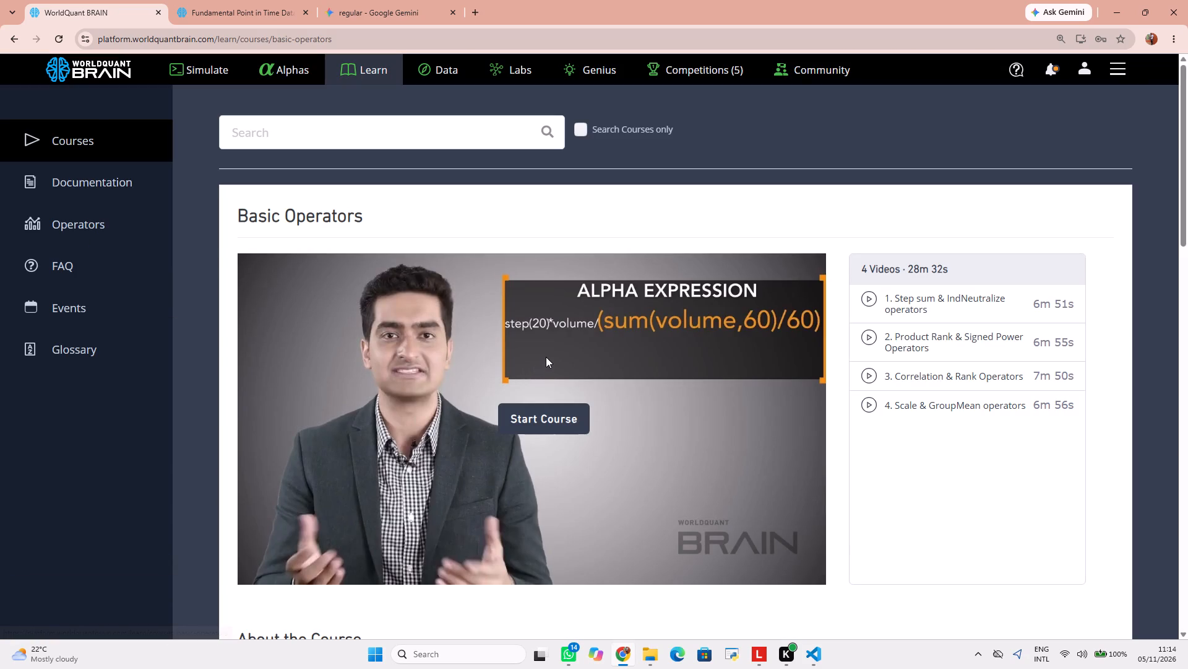
scroll(555, 370, down, 2)
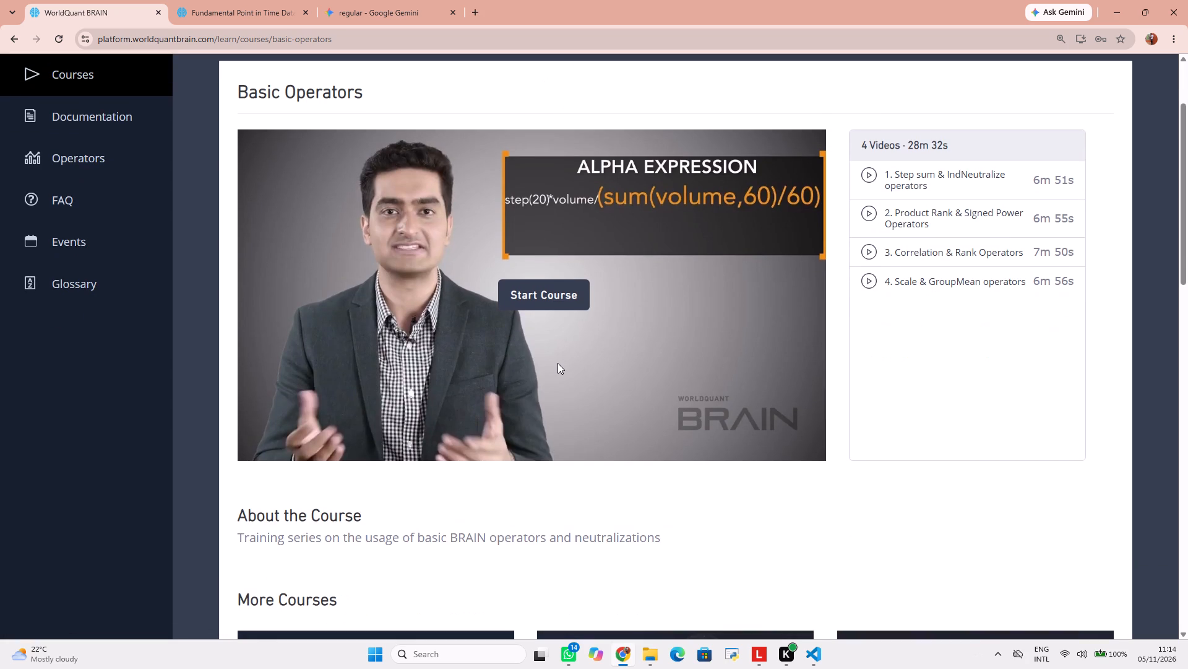
click(510, 304)
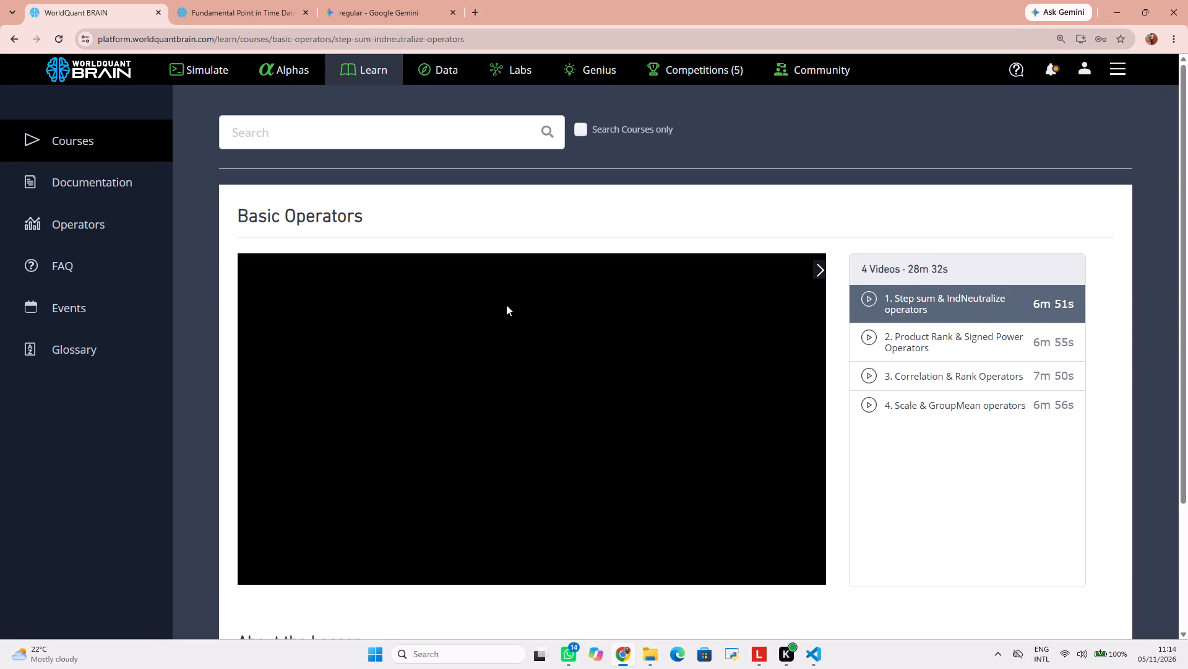
scroll(516, 305, down, 2)
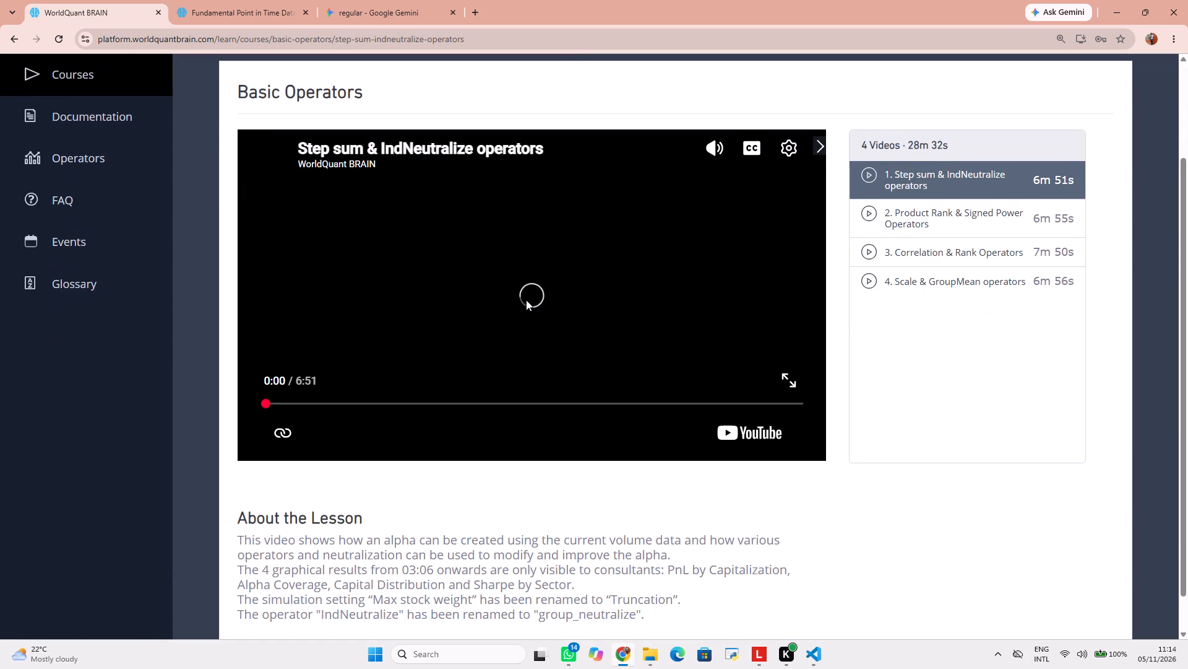
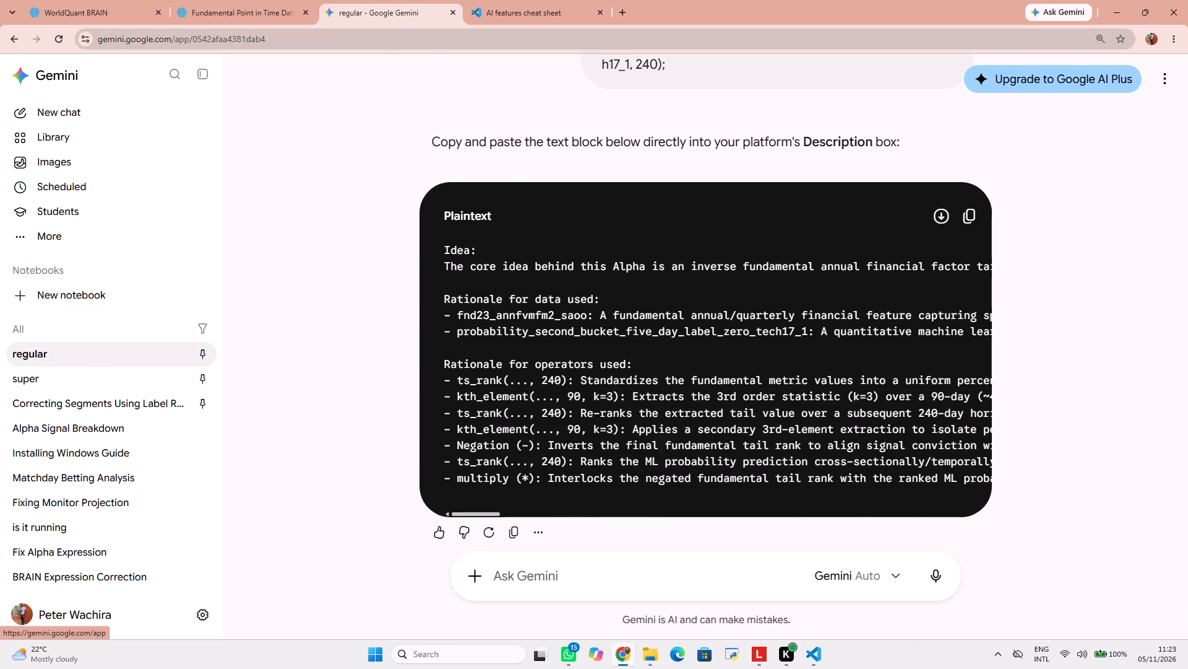
Return to the WorldQuant BRAIN lesson page and open the Community section to look over its forum topics.
click(103, 15)
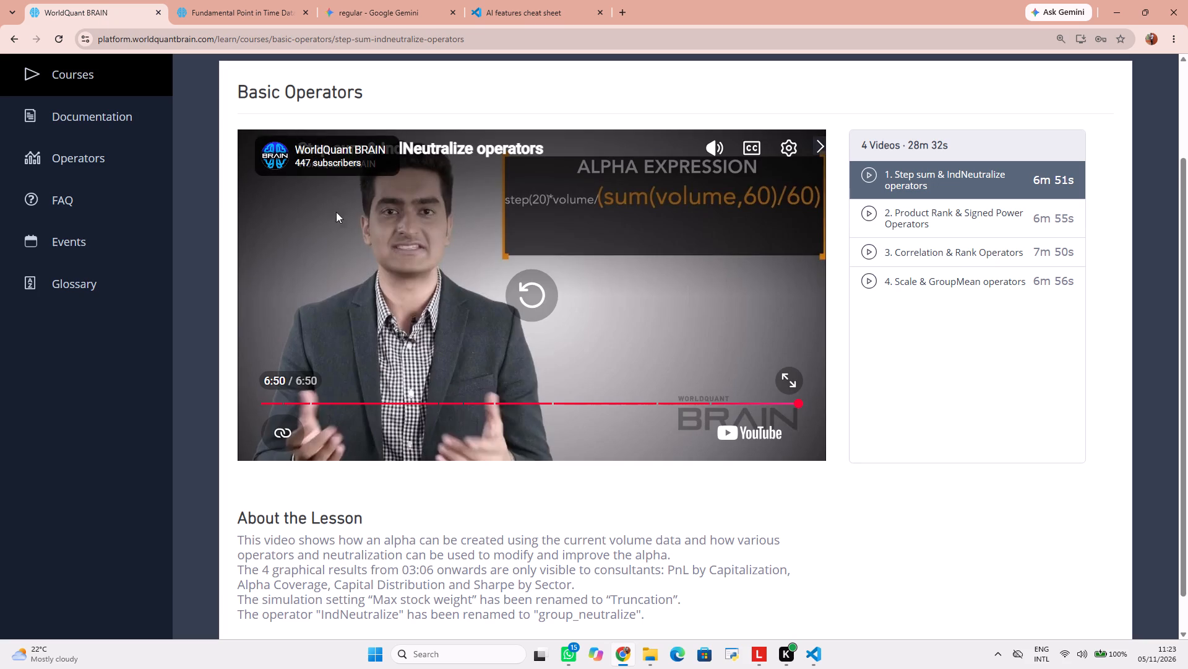
scroll(136, 107, up, 4)
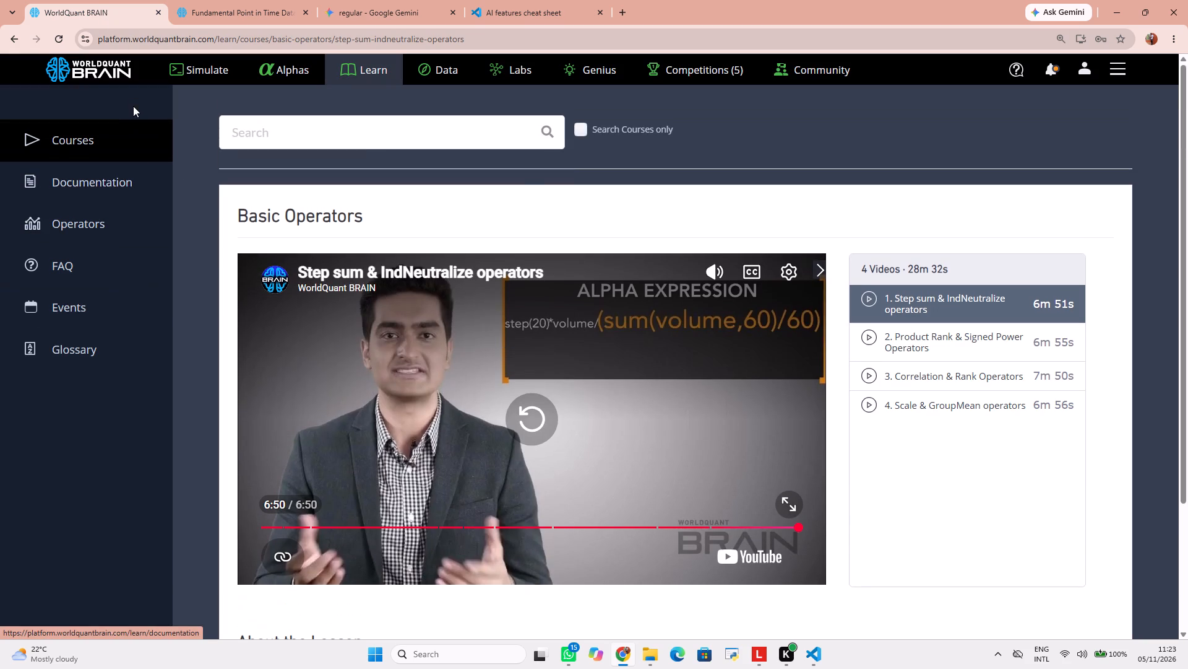
scroll(199, 246, up, 4)
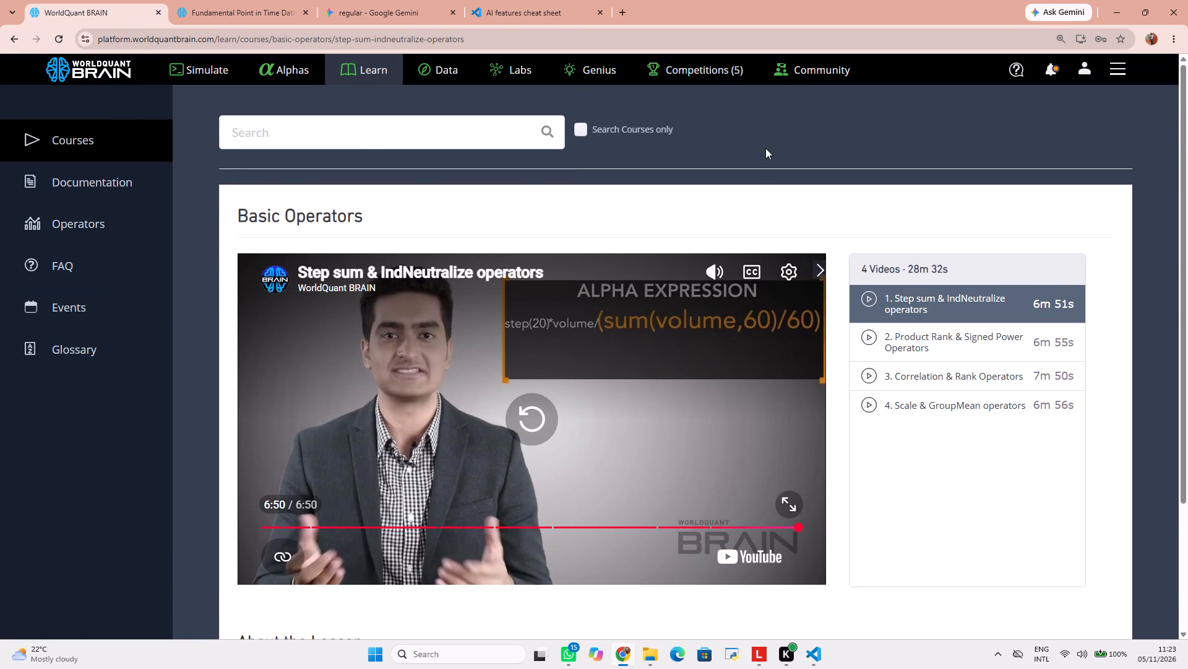
click(812, 76)
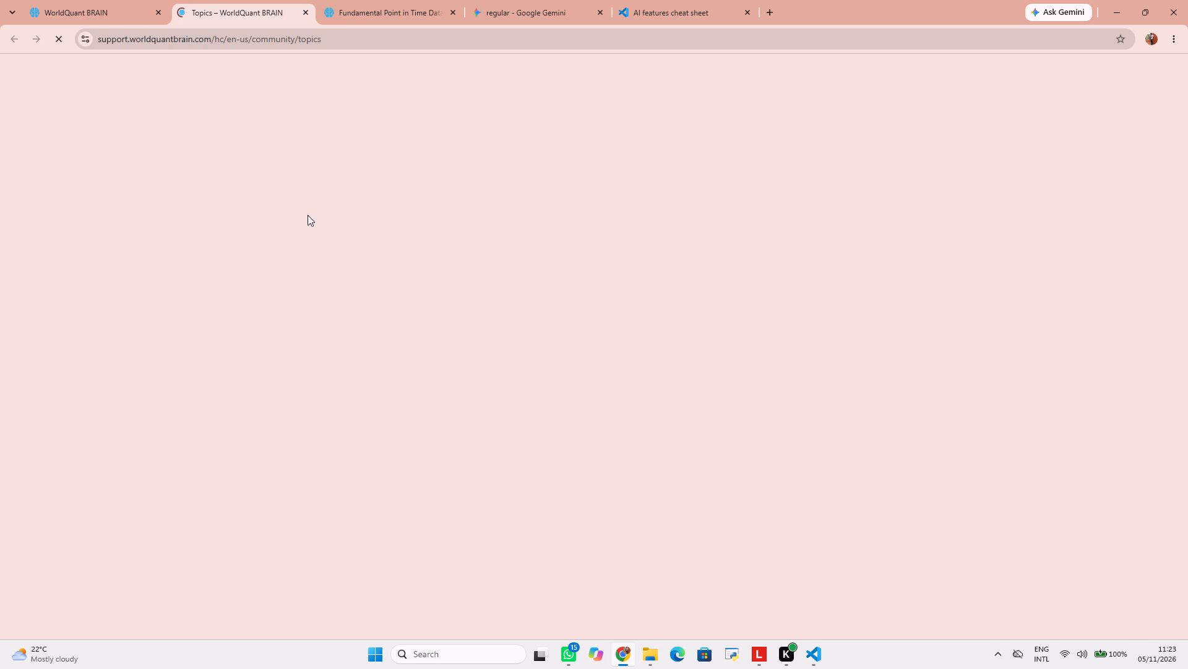
scroll(395, 302, up, 3)
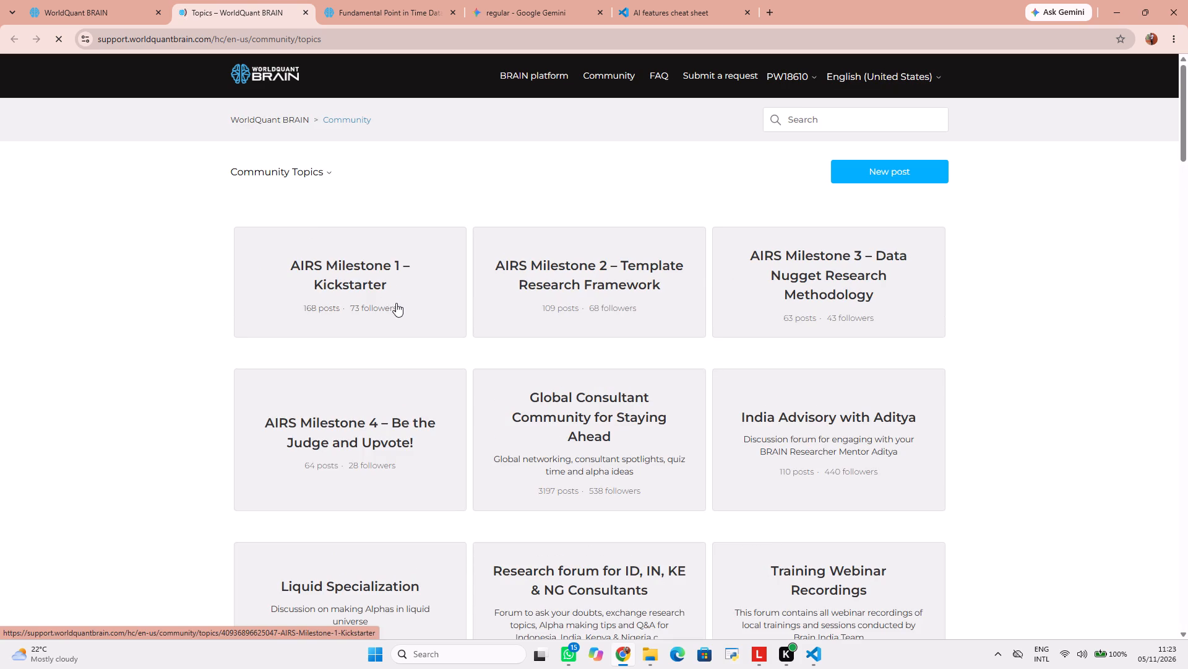
scroll(396, 303, up, 7)
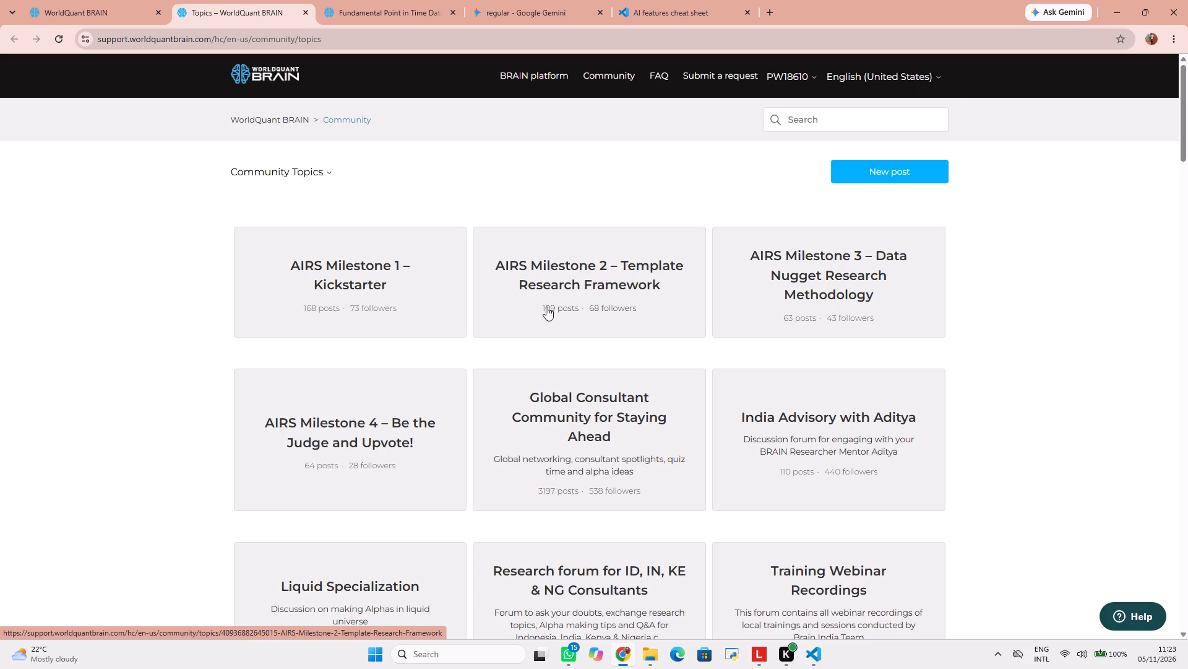
scroll(604, 342, up, 7)
Go back to the BRAIN platform and open the Simulate page.
click(121, 20)
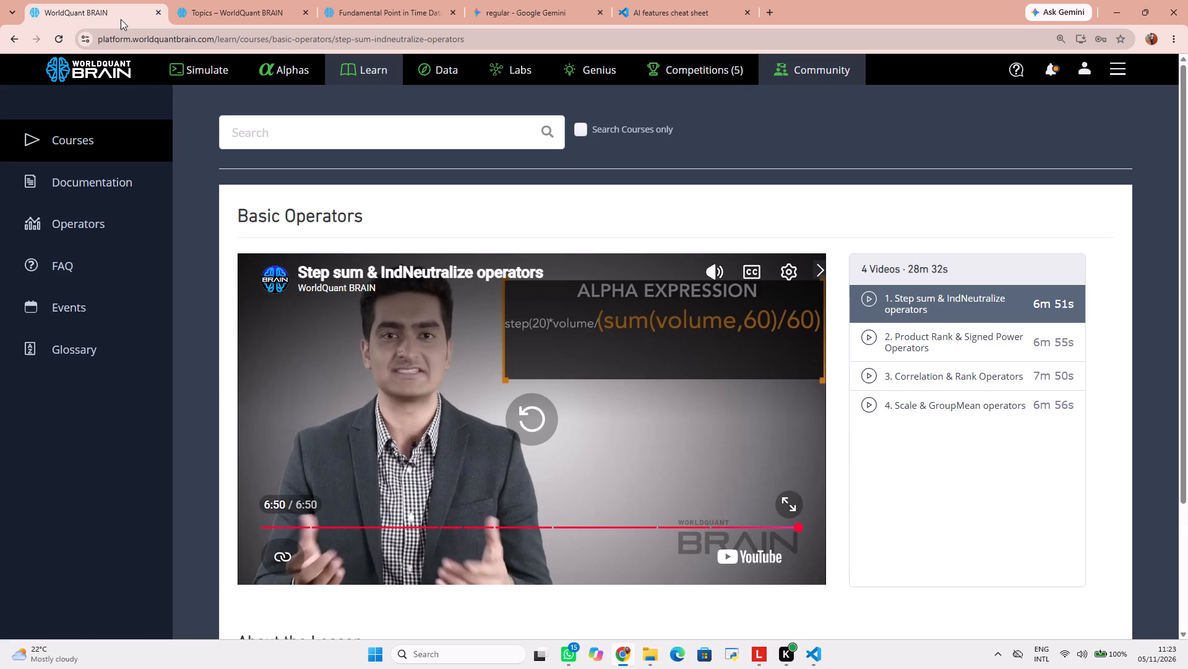
click(176, 74)
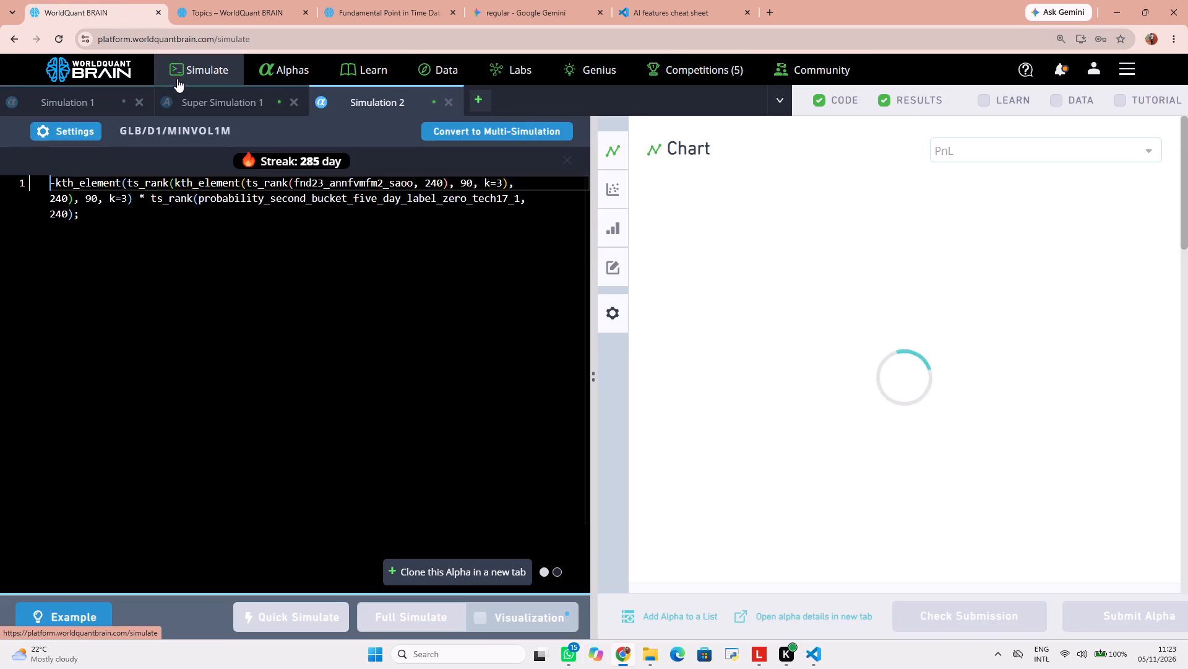
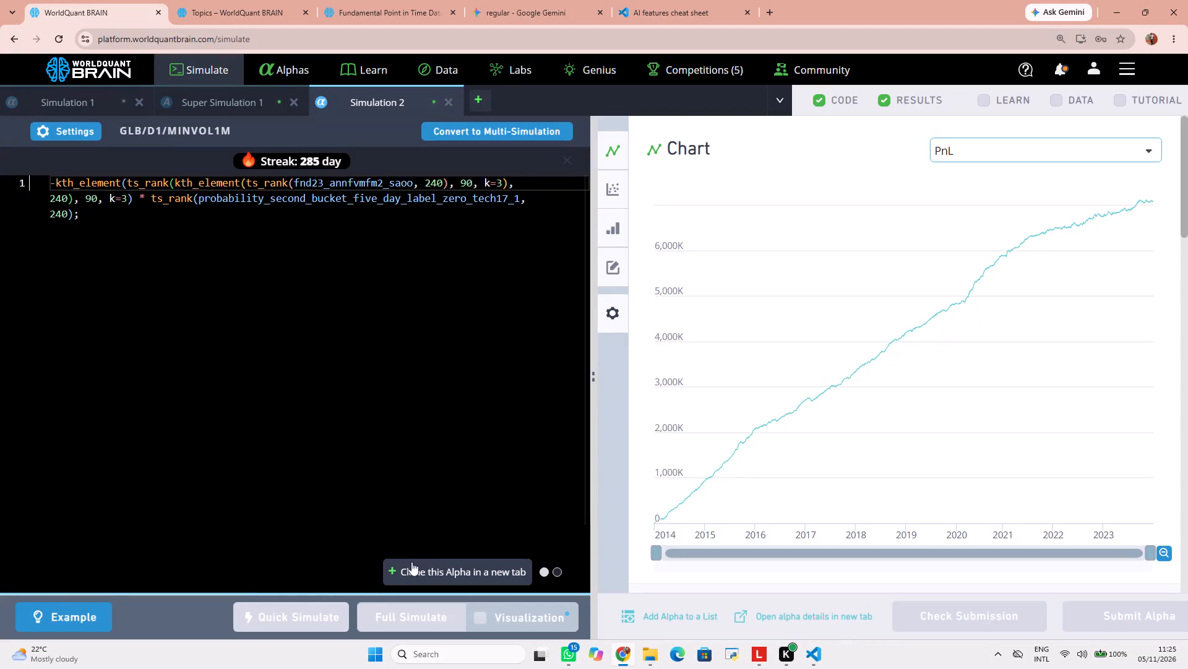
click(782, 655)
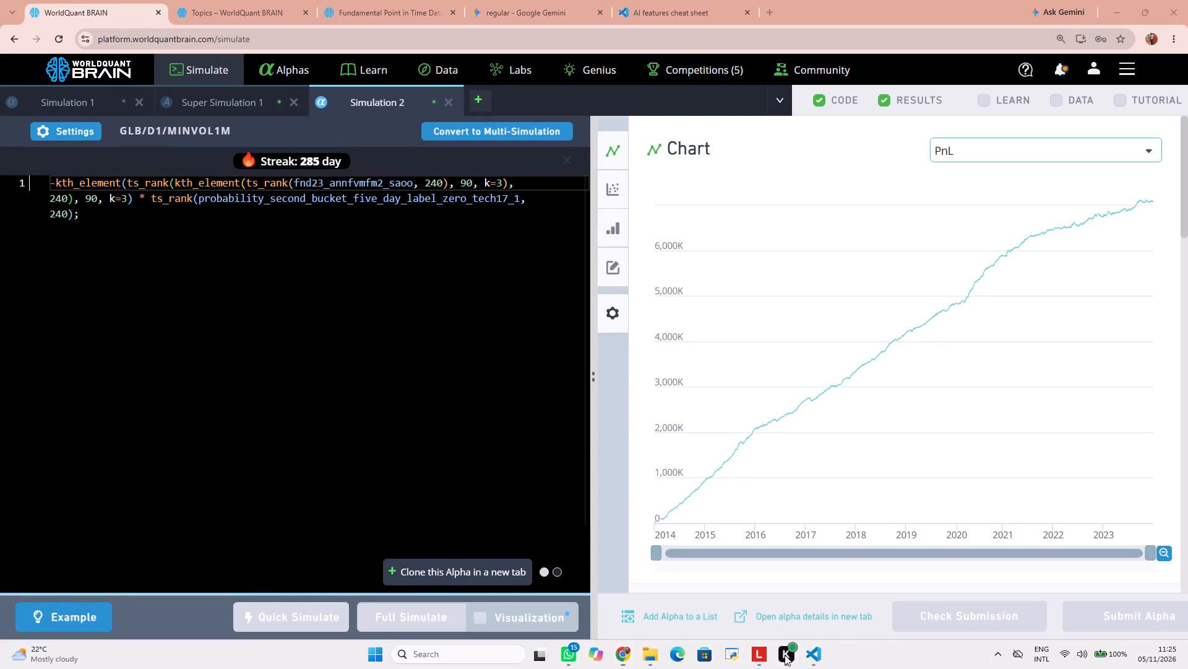
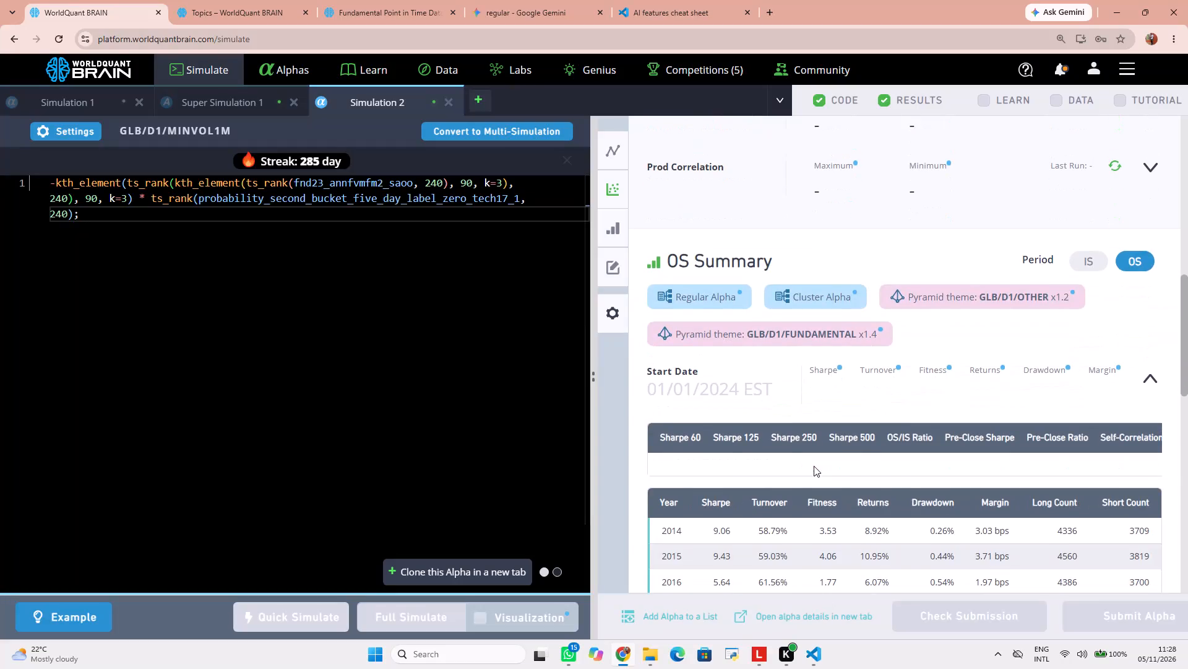
Display the latest platform notifications.
scroll(812, 468, up, 2)
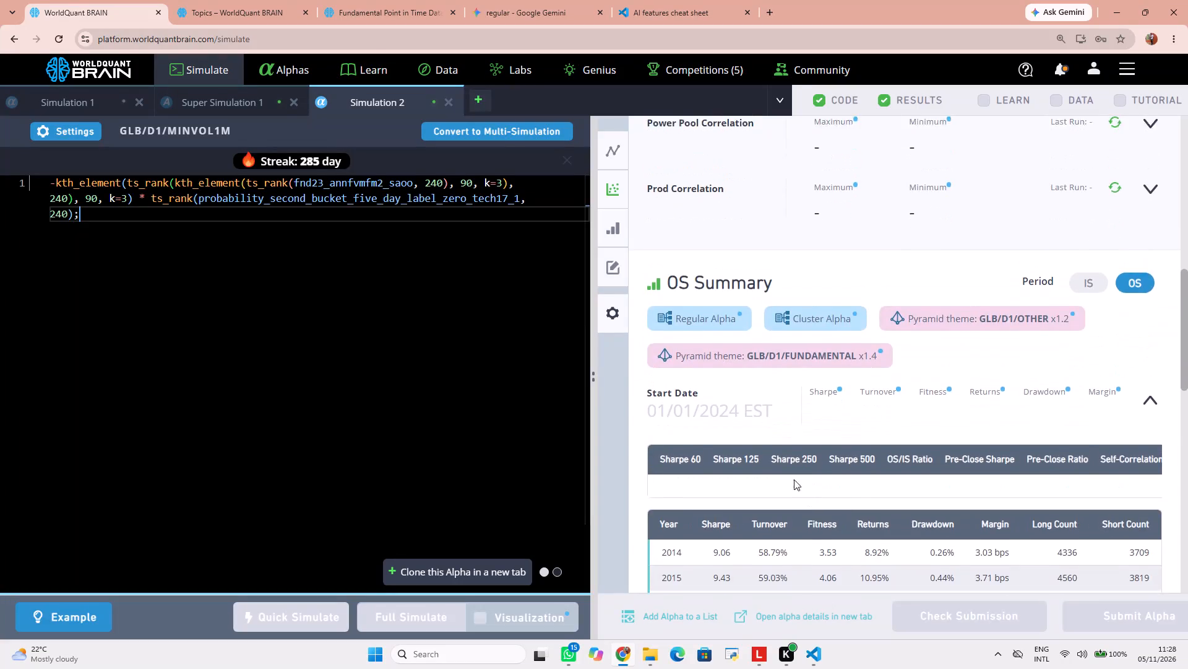
scroll(777, 477, up, 2)
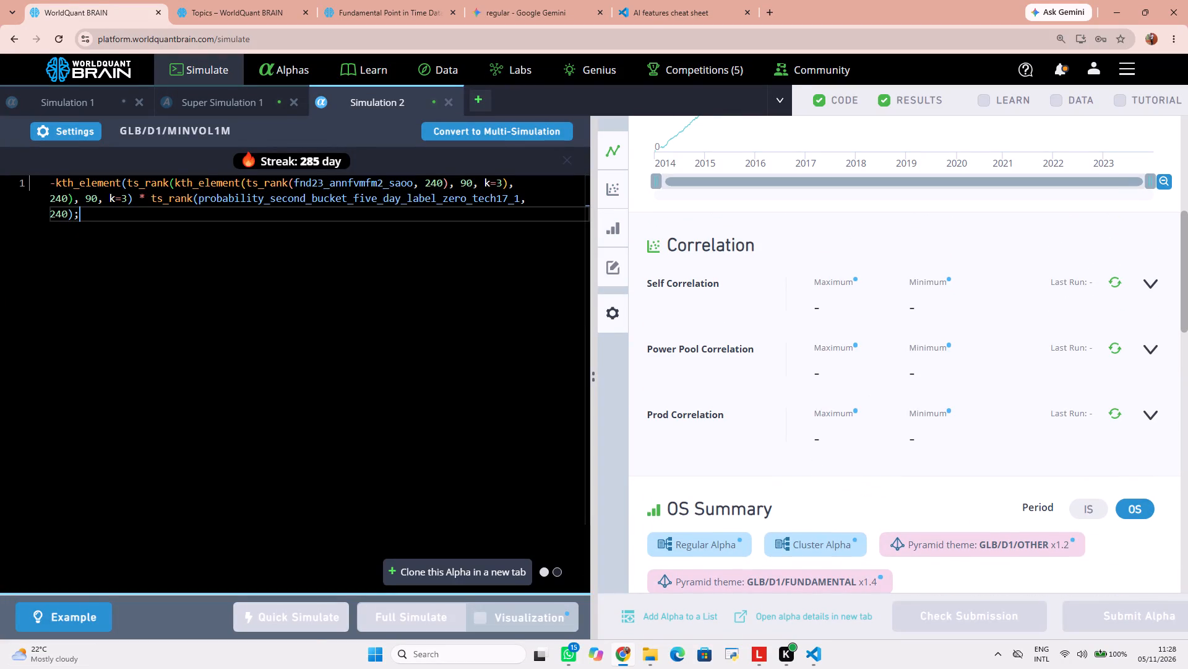
click(1062, 72)
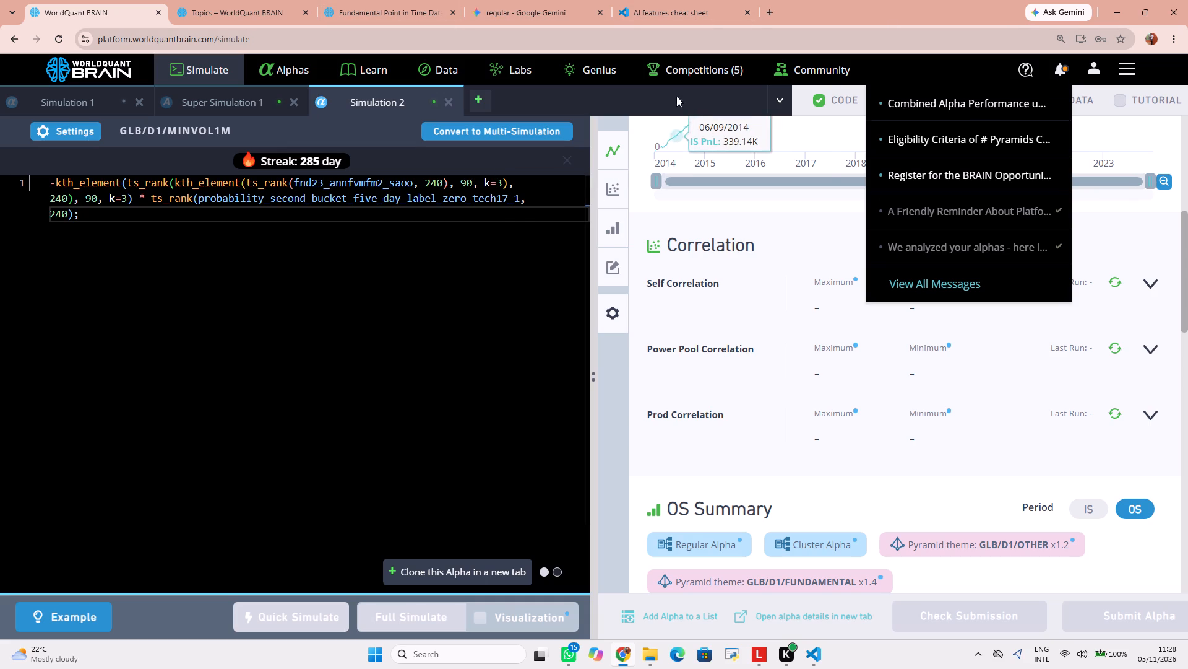
Open the Competitions page to view the available competitions.
click(692, 71)
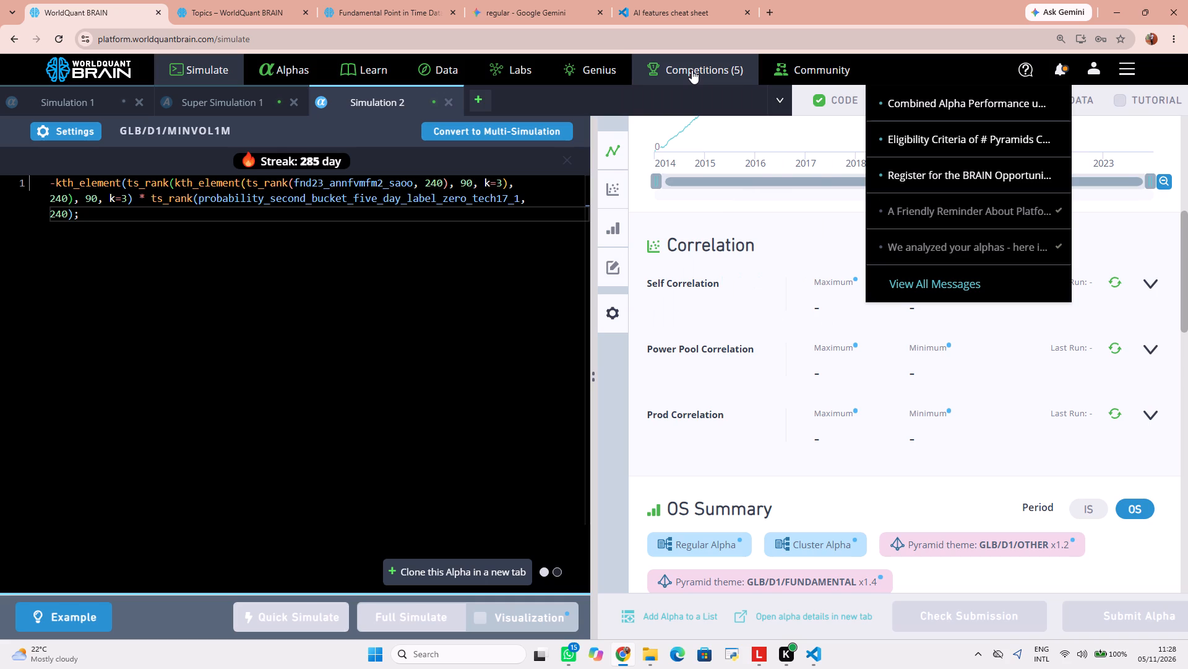